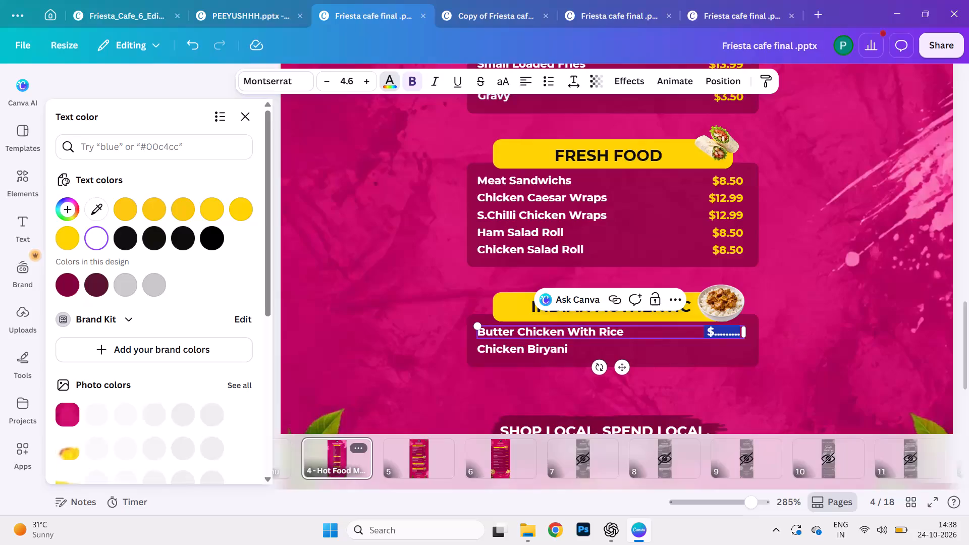
Colour the "$........." price placeholder on the Butter Chicken With Rice line yellow #FBC80E.
left_click(129, 205)
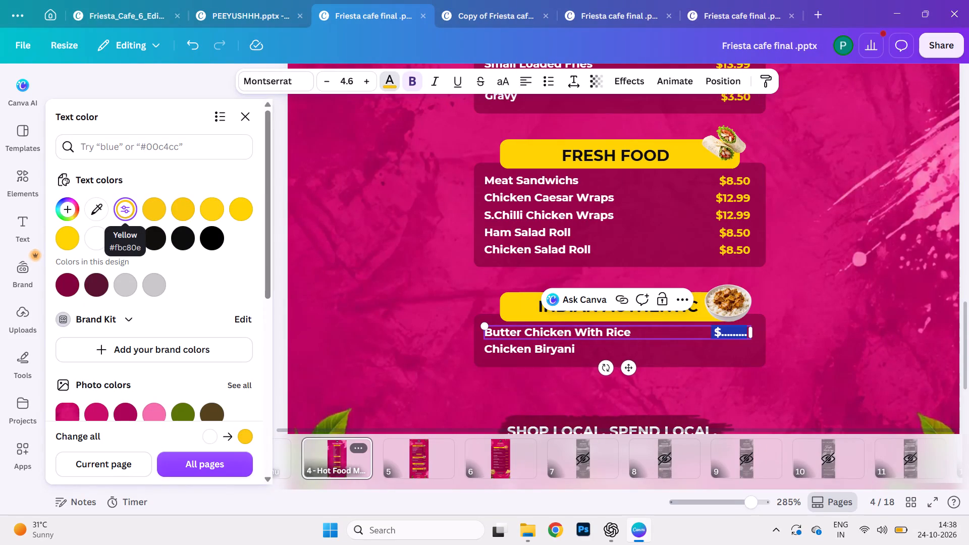
left_click(129, 205)
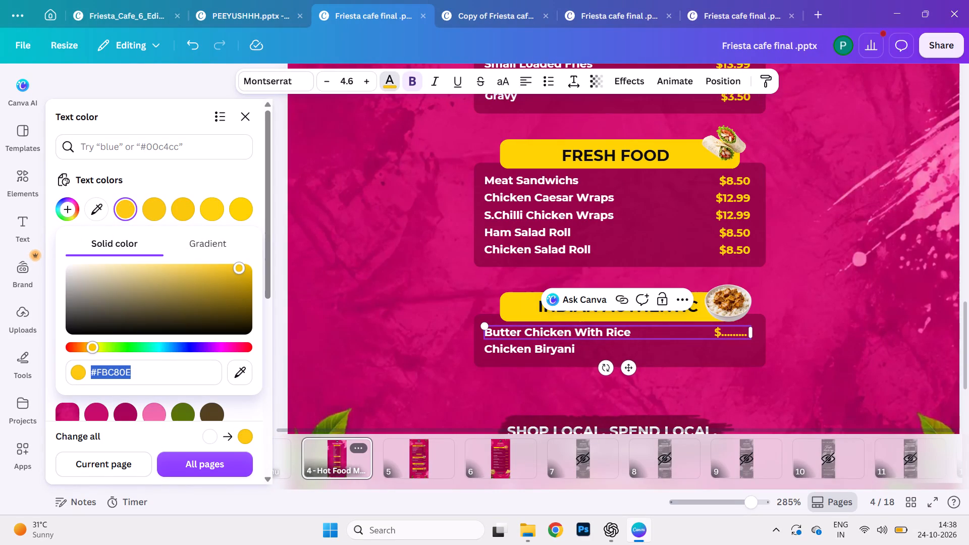
Copy the whole "$........." price placeholder from the Butter Chicken With Rice line.
left_click_drag(714, 331, 743, 335)
left_click(743, 335)
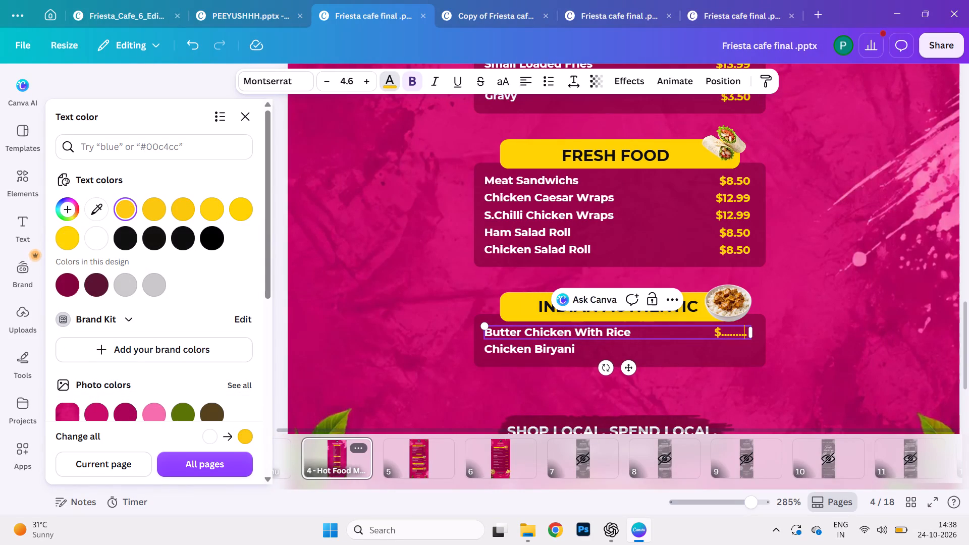
left_click_drag(748, 335, 717, 333)
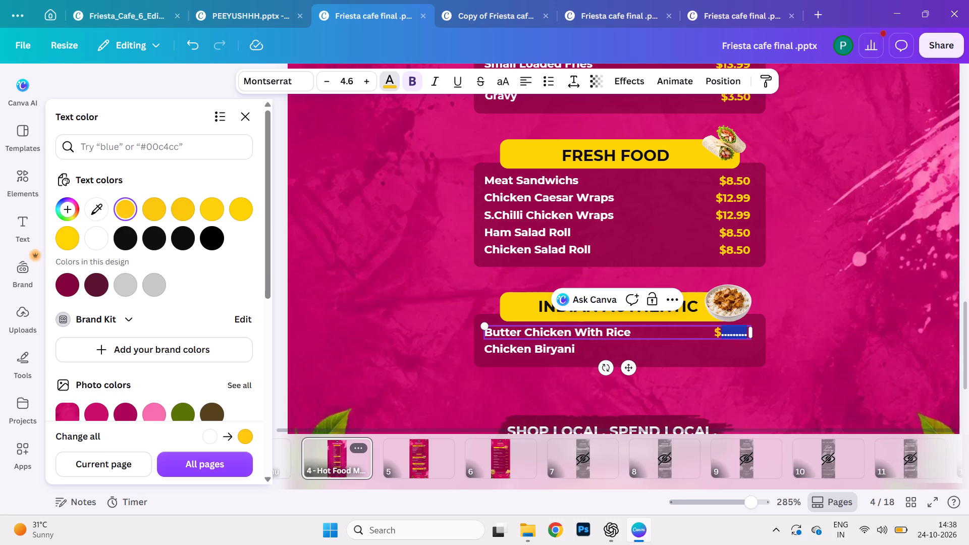
left_click_drag(717, 333, 717, 333)
key("ctrl+c")
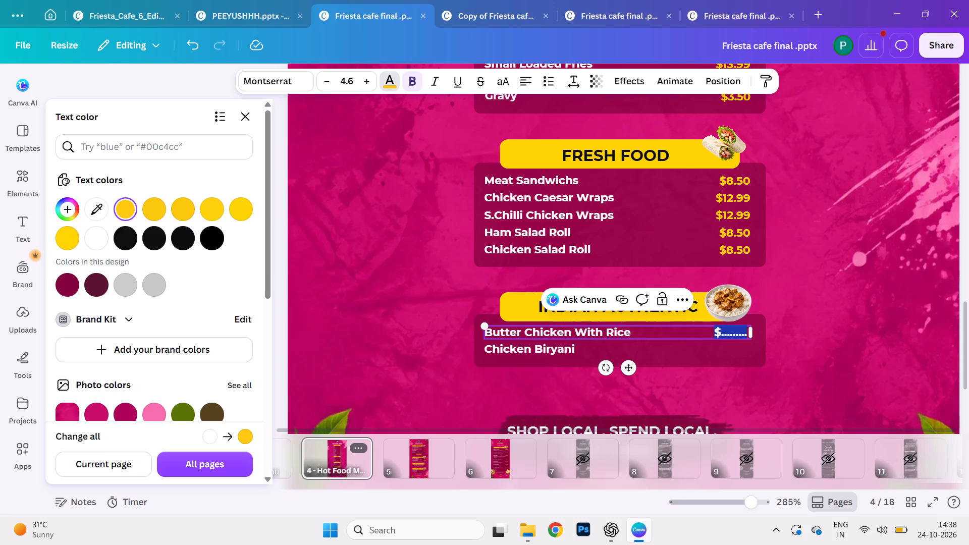
Widen the Chicken Biryani text box to about 39 so its right edge lines up with the Butter Chicken With Rice box.
left_click(567, 348)
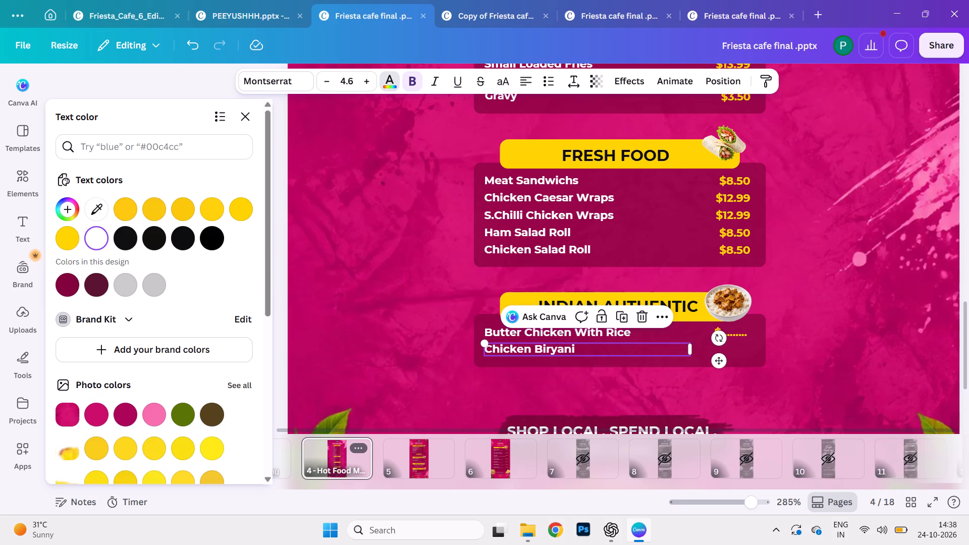
left_click(668, 346)
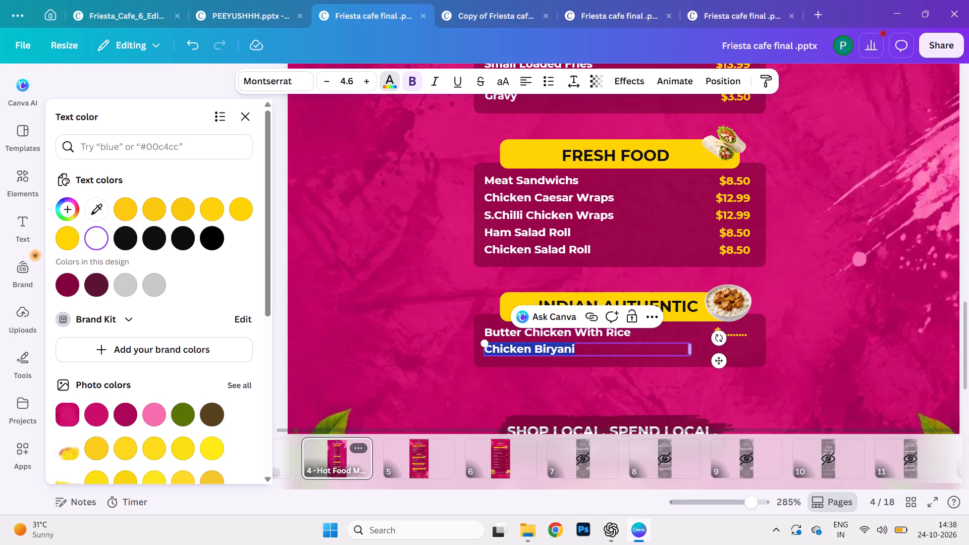
left_click(688, 348)
left_click(688, 348)
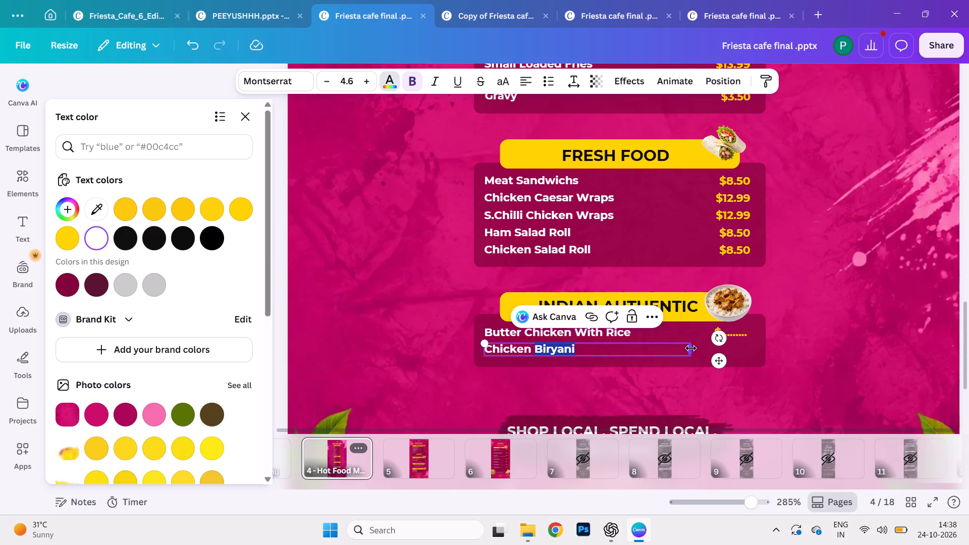
left_click_drag(691, 348, 749, 348)
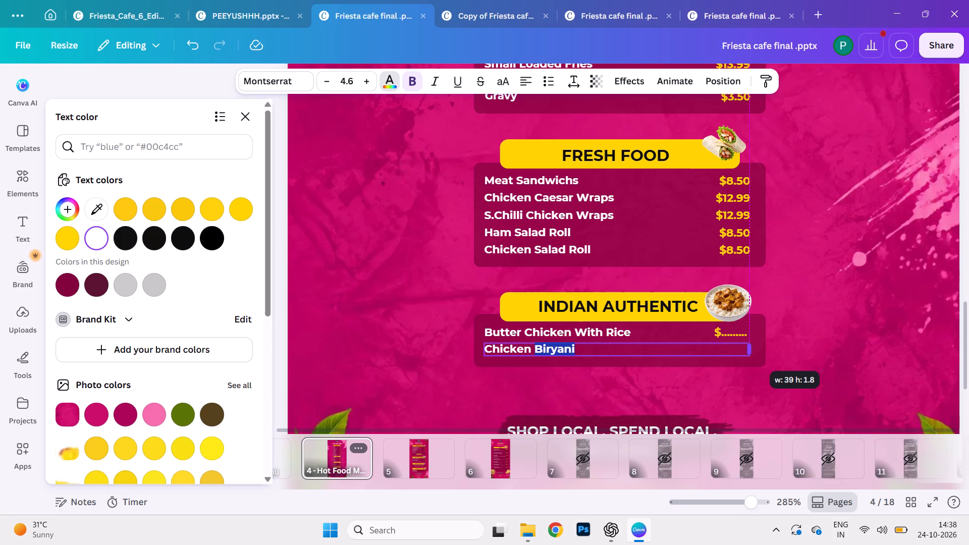
left_click_drag(749, 348, 752, 348)
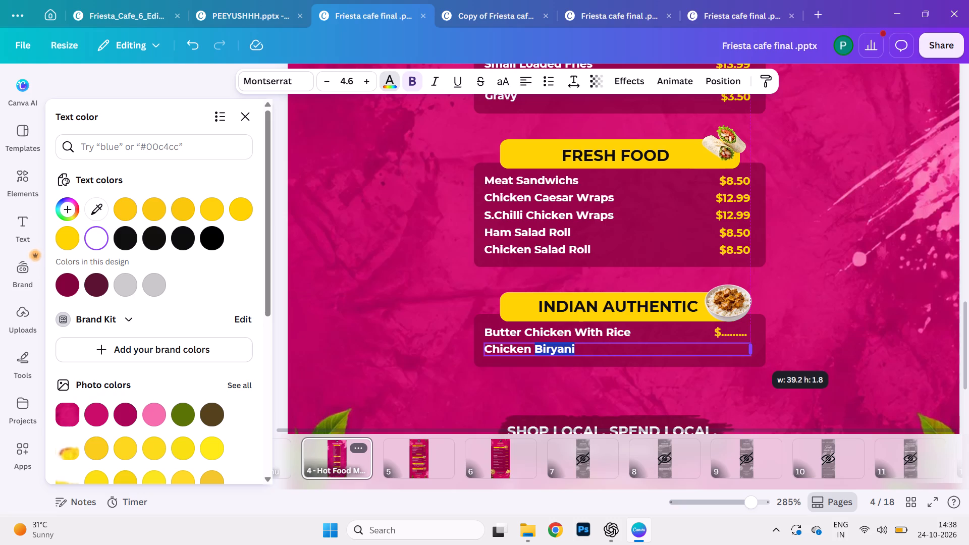
left_click_drag(752, 348, 753, 348)
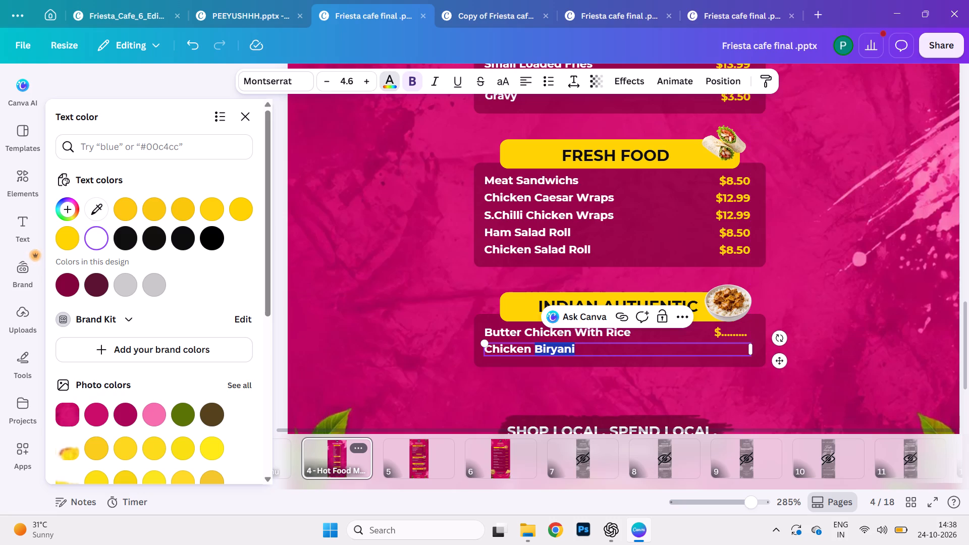
Add the copied "$........." placeholder after Chicken Biryani, spacing it across to line up under the Butter Chicken With Rice price.
left_click(708, 347)
key("space")
key("space")
key("space")
key("space")
key("space")
key("space")
key("space")
key("space")
key("space")
key("space")
key("space")
key("space")
key("space")
key("space")
key("space")
key("space")
key("space")
key("space")
key("space")
key("space")
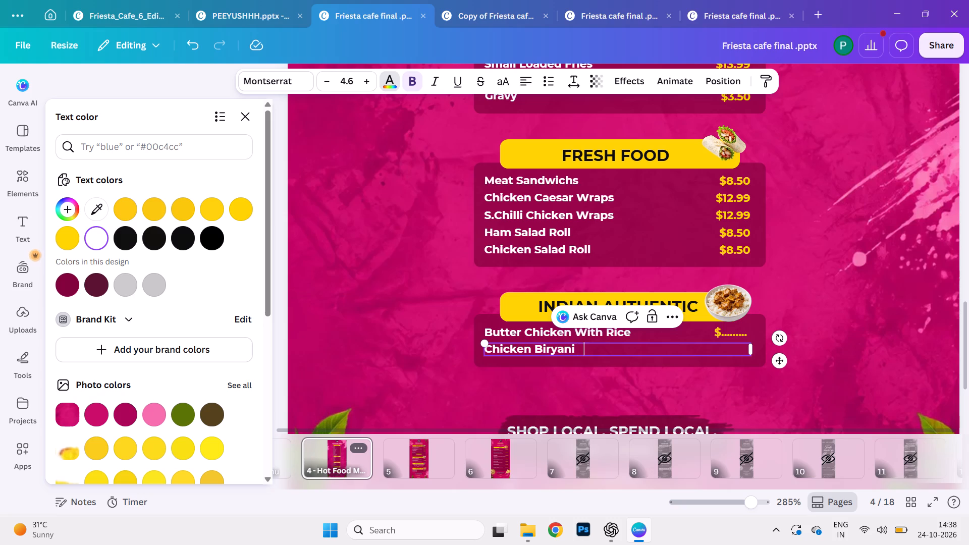
key("space")
key("space")
key("space")
key("space")
key("space")
key("space")
key("space")
key("space")
key("space")
key("space")
key("space")
key("space")
key("space")
key("space")
key("space")
key("space")
key("space")
key("space")
key("space")
key("space")
key("space")
key("space")
key("space")
key("ctrl+v")
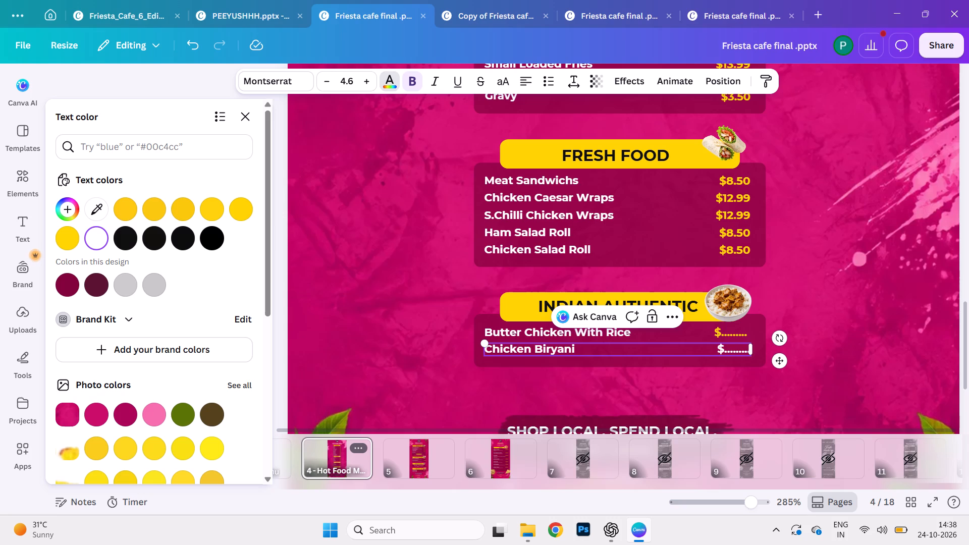
left_click(719, 347)
key("BackSpace")
Colour the Chicken Biryani "$........." price placeholder yellow #FBC80E and deselect the text.
left_click_drag(715, 349, 753, 349)
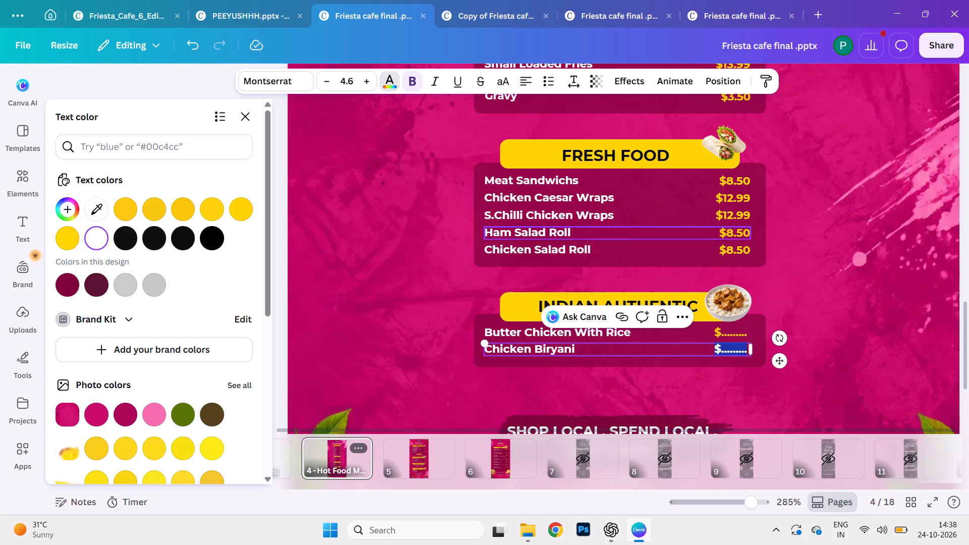
left_click(388, 79)
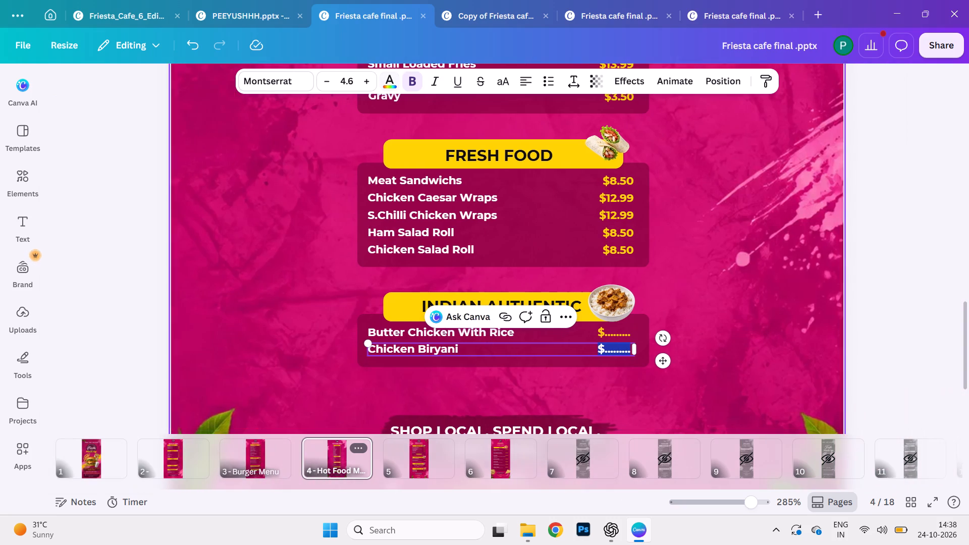
left_click(386, 80)
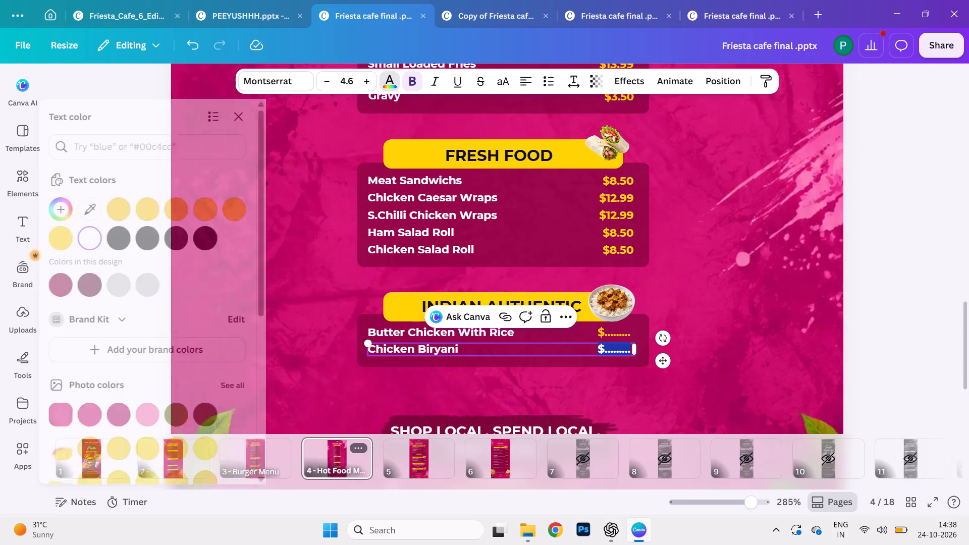
left_click(129, 206)
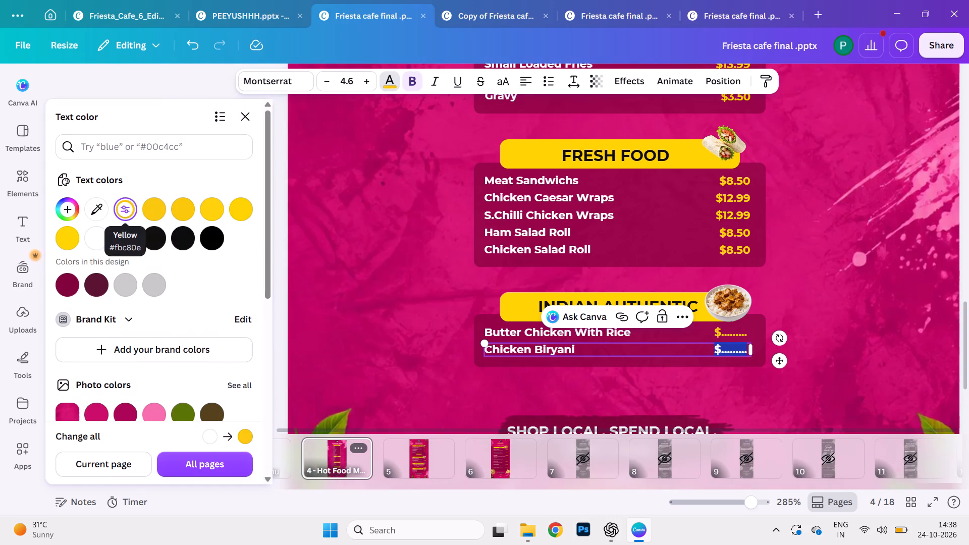
left_click(279, 318)
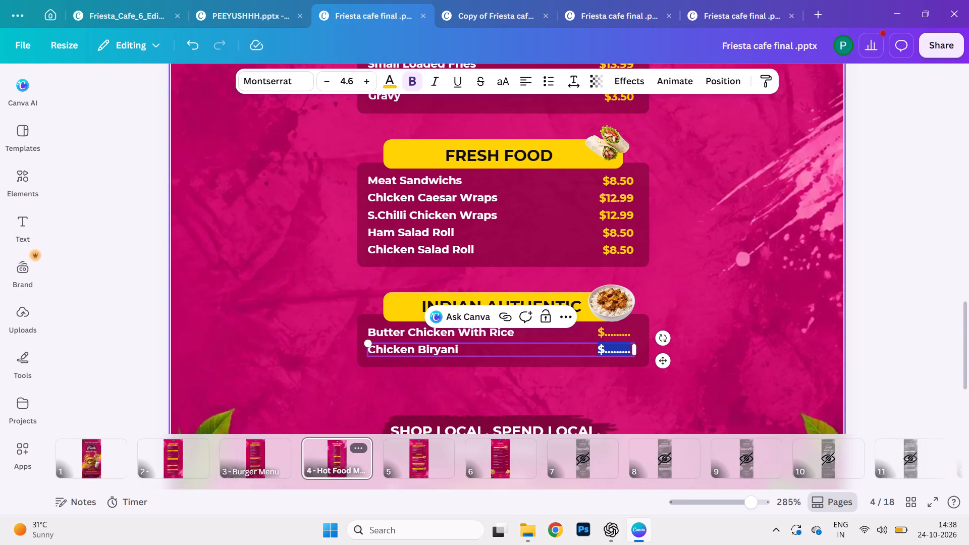
left_click(921, 295)
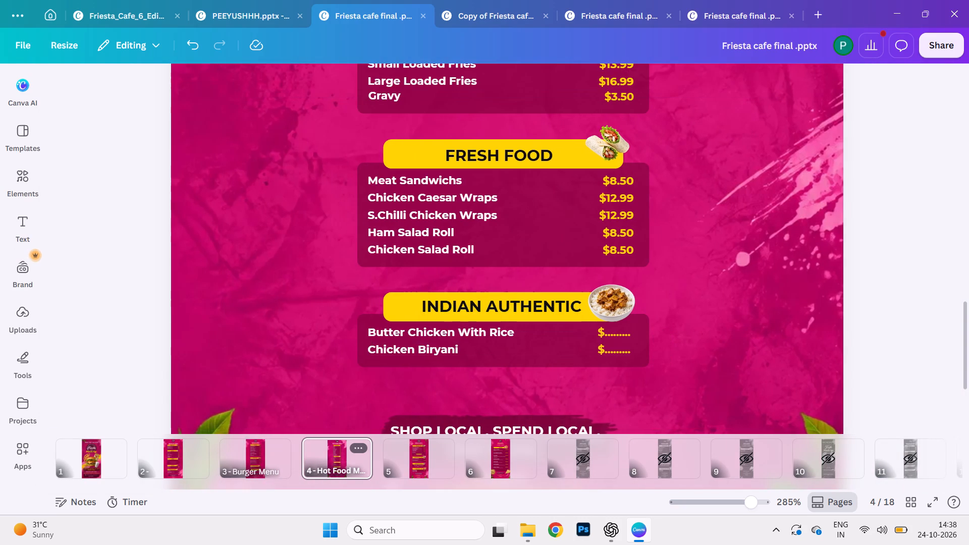
Look over the whole Hot Food Menu page, from its heading down to the contact details.
scroll(692, 279, "up", 1)
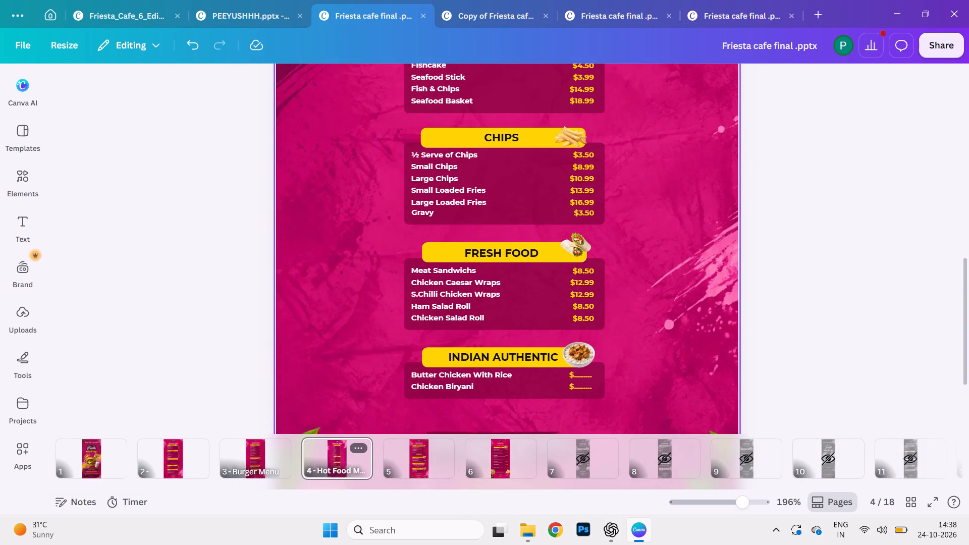
scroll(692, 279, "up", 3)
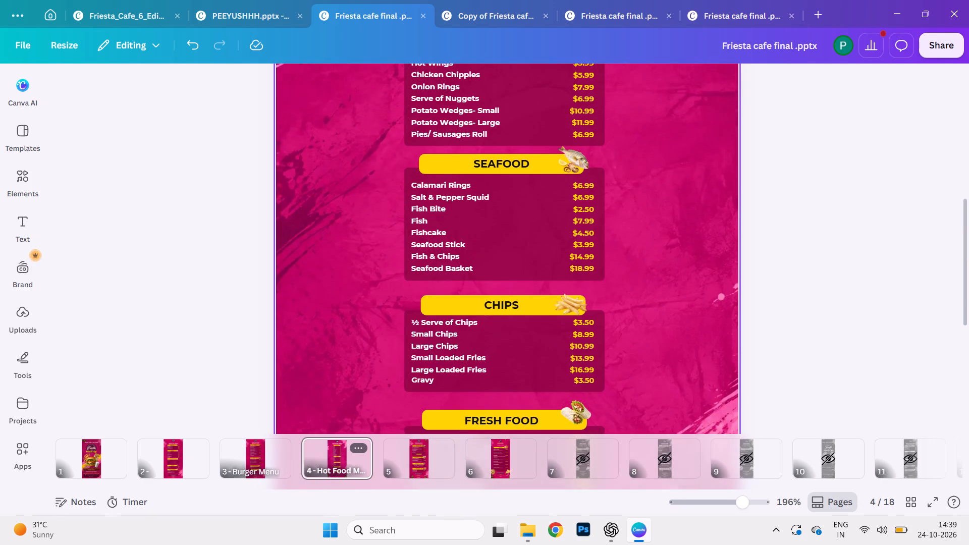
scroll(692, 279, "up", 1)
scroll(692, 279, "down", 2)
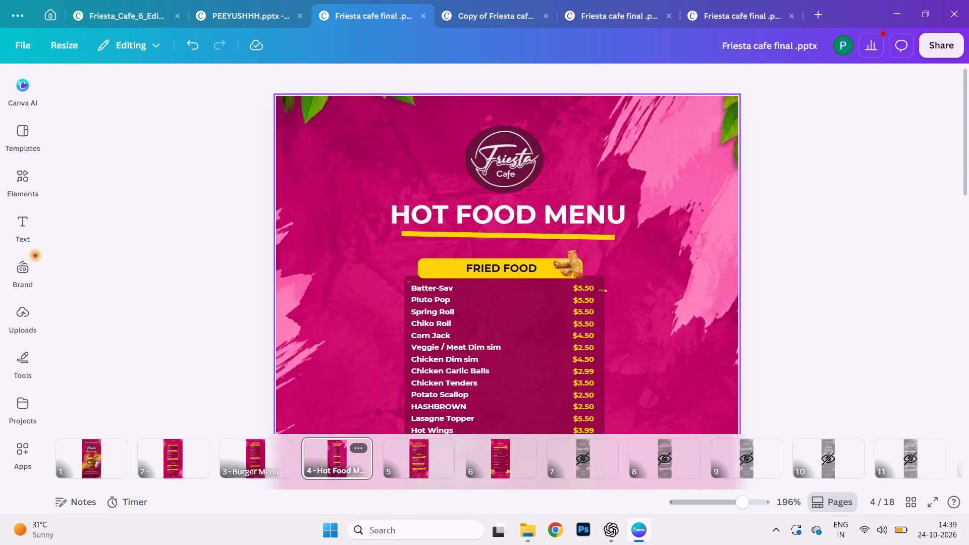
scroll(692, 279, "down", 1)
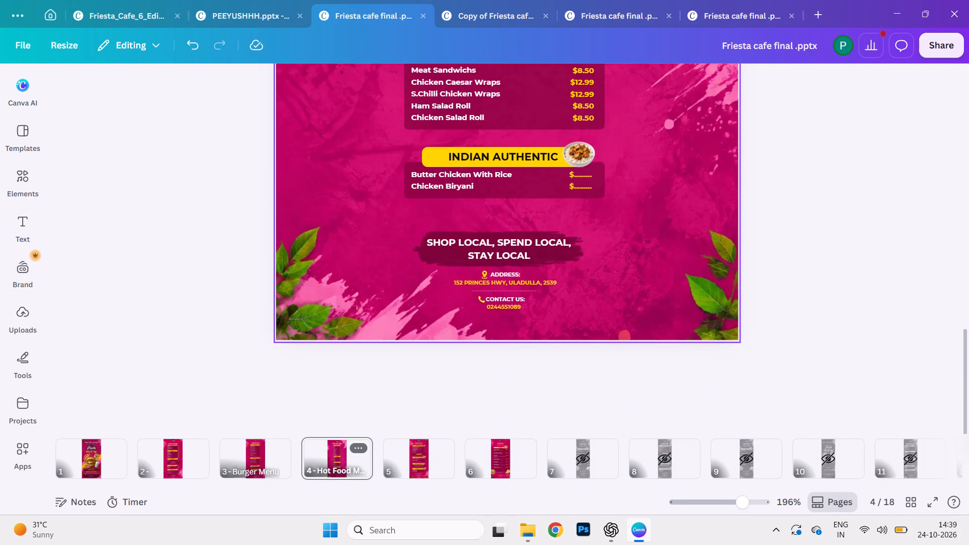
Go to page 5 and look over its Kebab Menu, Snackpacks, sauce and combo deal sections.
left_click(416, 463)
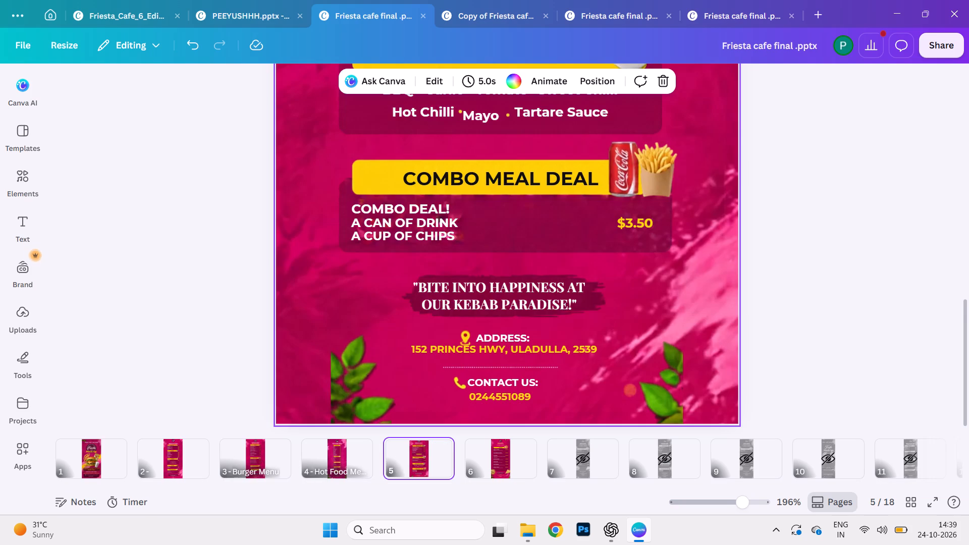
scroll(611, 321, "up", 3)
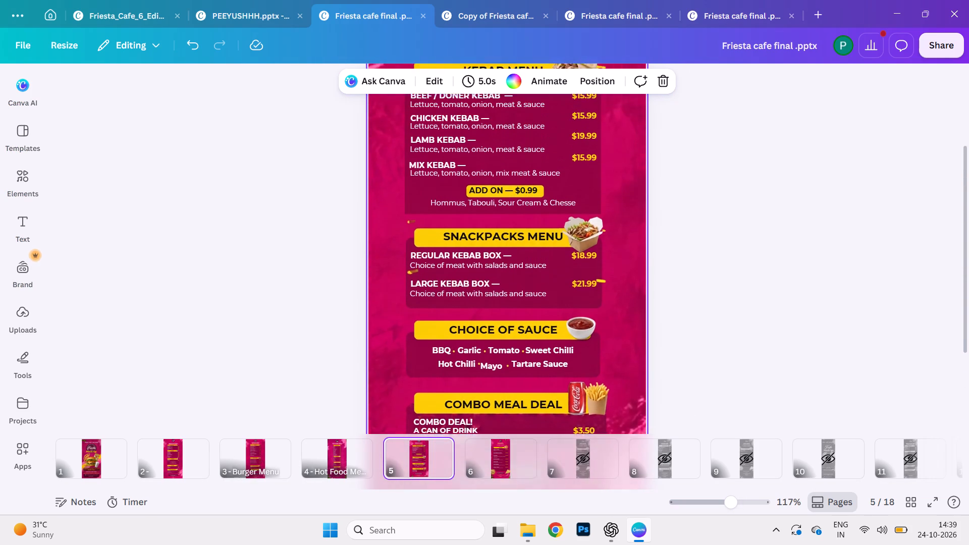
scroll(611, 321, "up", 2)
scroll(611, 321, "down", 1)
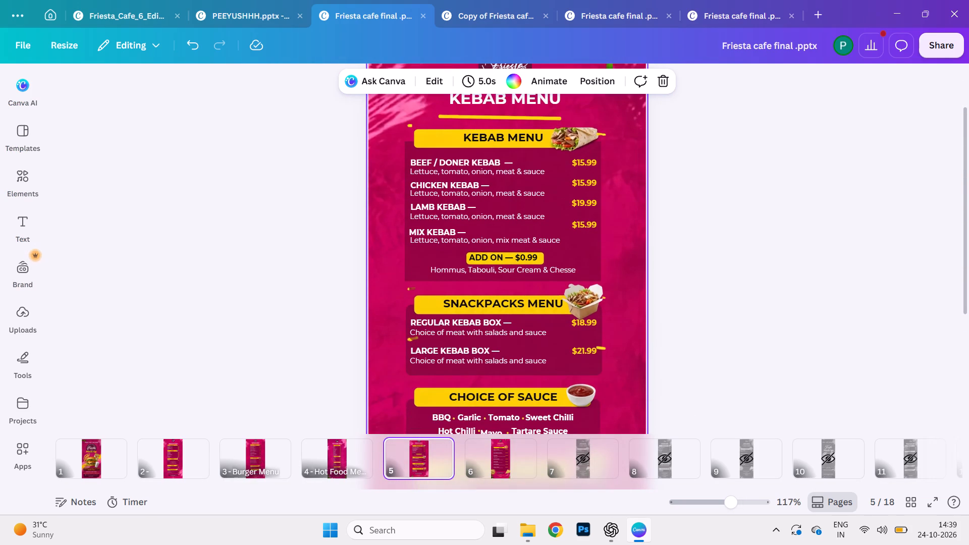
left_click(442, 449)
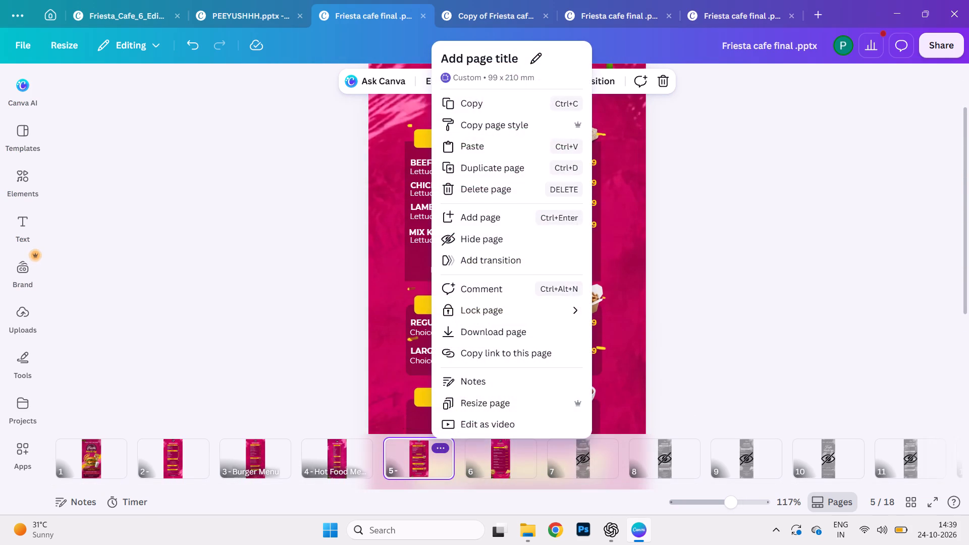
left_click(702, 229)
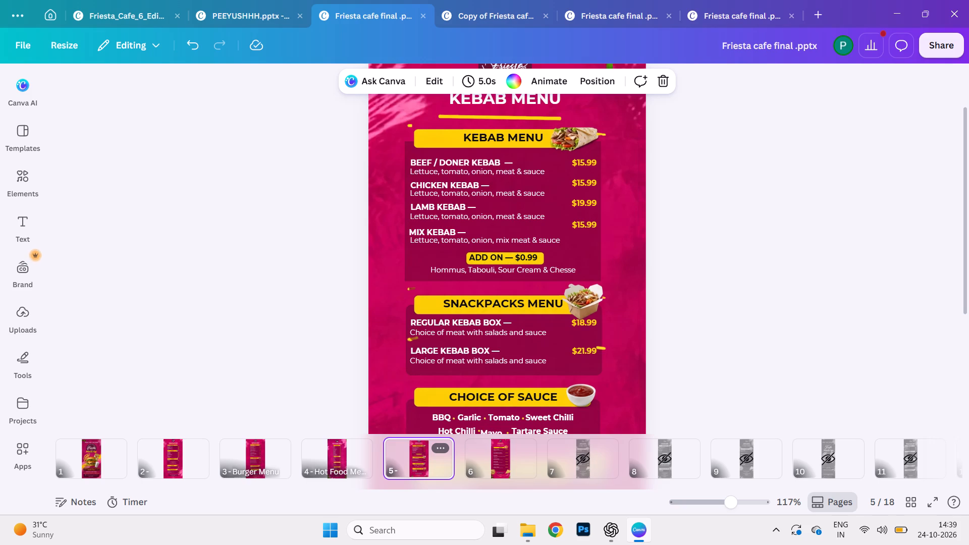
Widen the dark panel behind the Kebab Menu items slightly to the right and nudge it left to centre it.
left_click(570, 242)
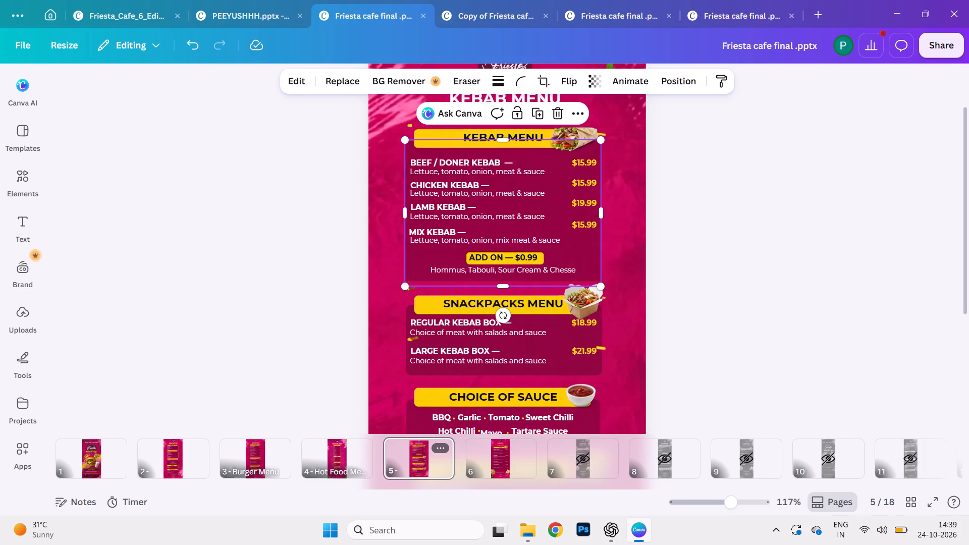
left_click_drag(602, 216, 605, 216)
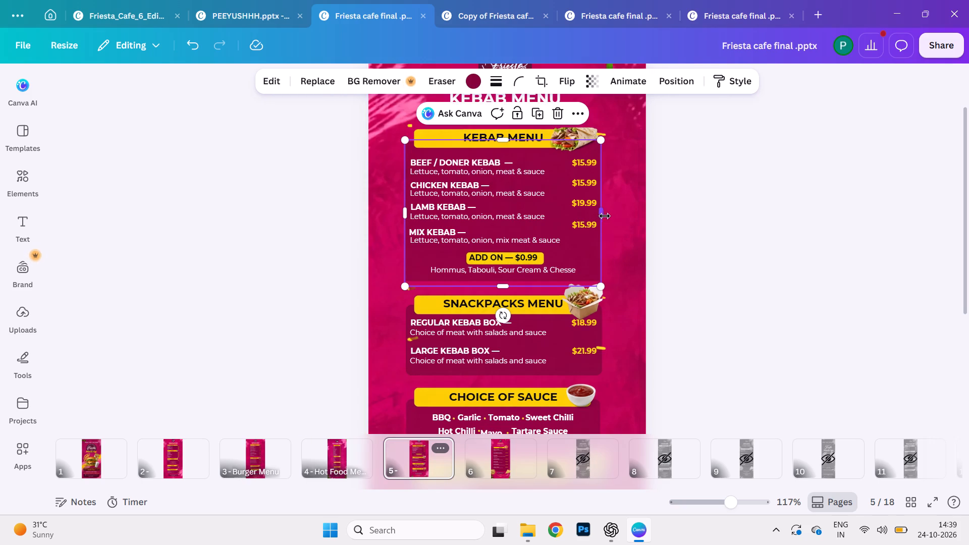
left_click_drag(605, 216, 607, 216)
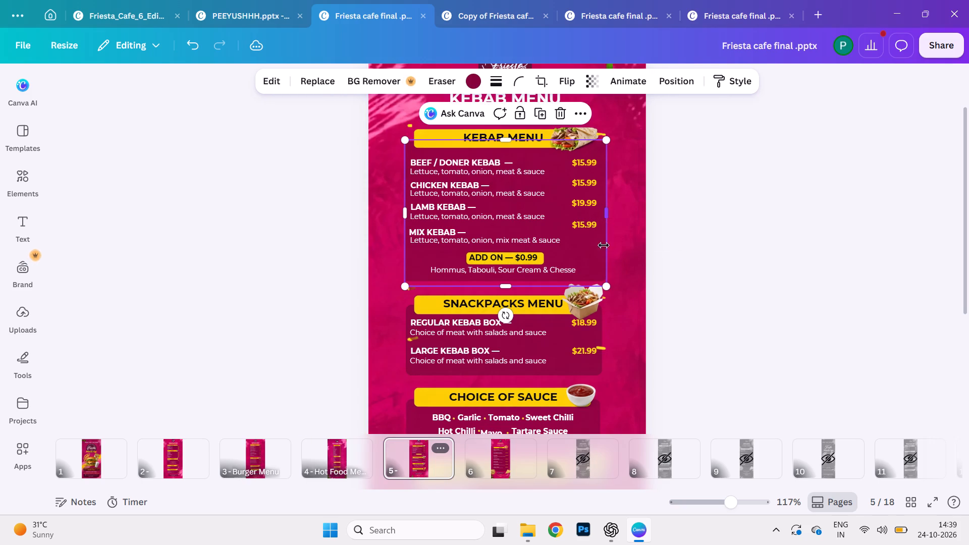
key("Left")
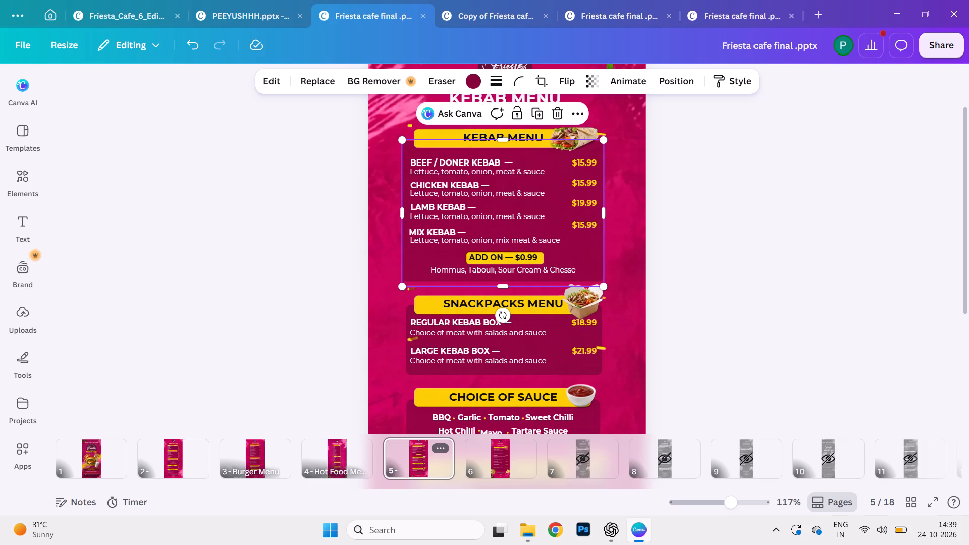
Deselect the dark panel and look over the Kebab Menu page from the kebab items down to the contact details.
left_click(684, 287)
scroll(643, 249, "down", 1)
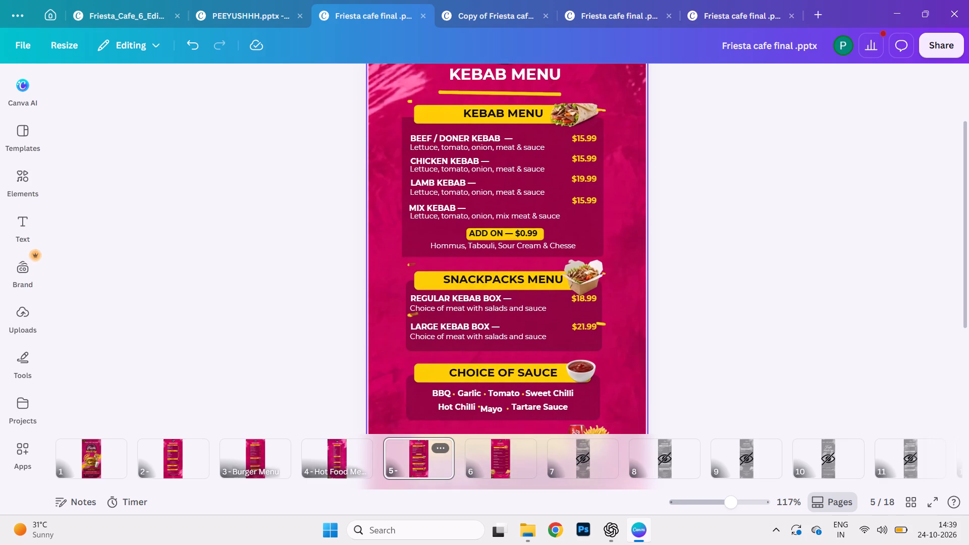
scroll(643, 249, "down", 3)
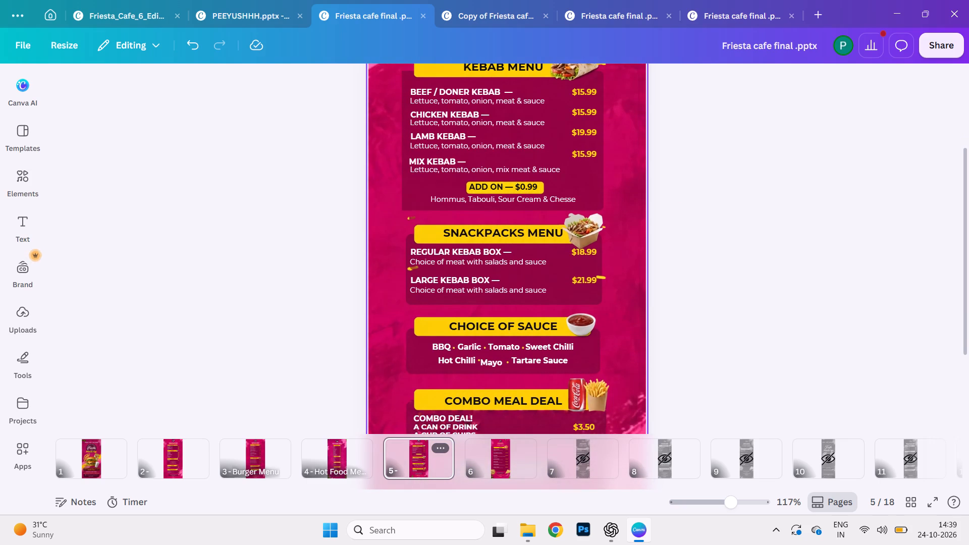
scroll(574, 300, "down", 3)
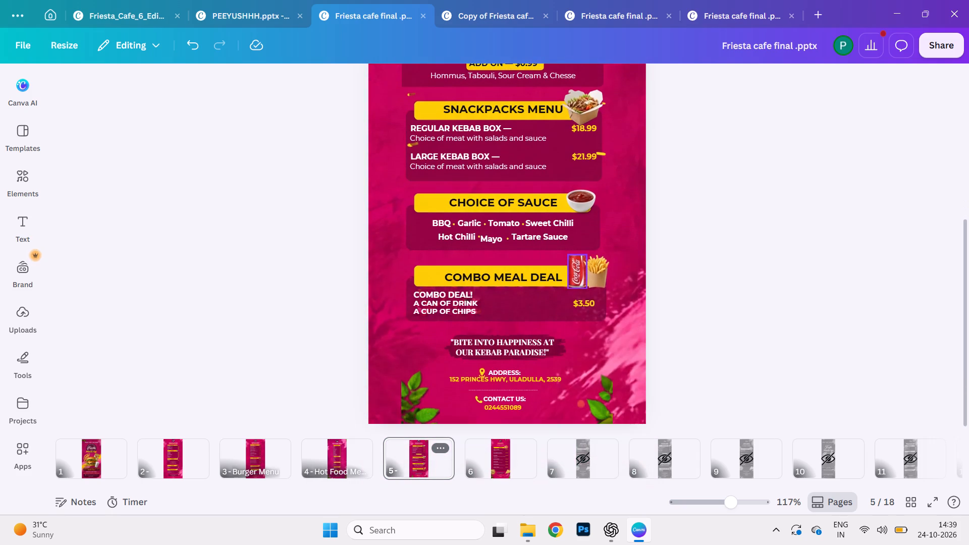
scroll(574, 300, "down", 1)
scroll(574, 300, "up", 3)
scroll(574, 300, "down", 2)
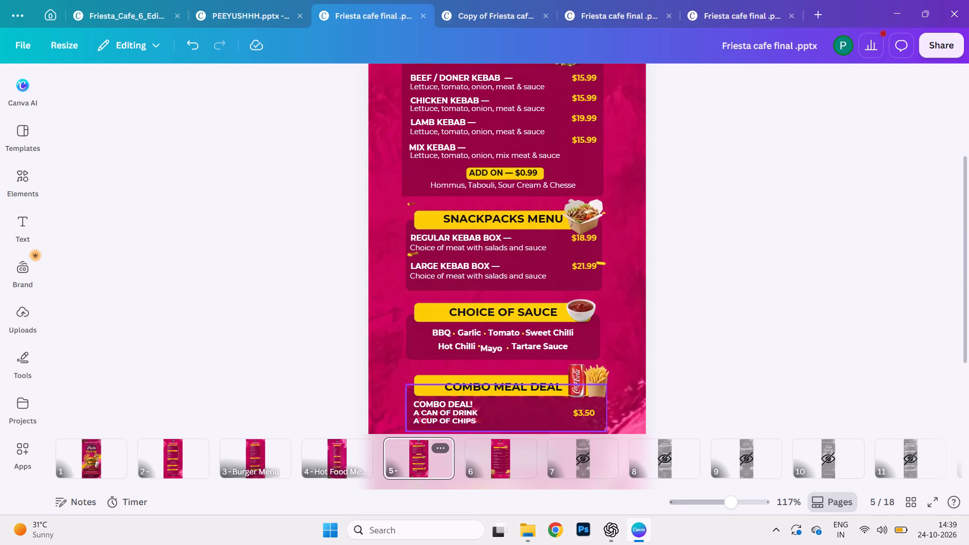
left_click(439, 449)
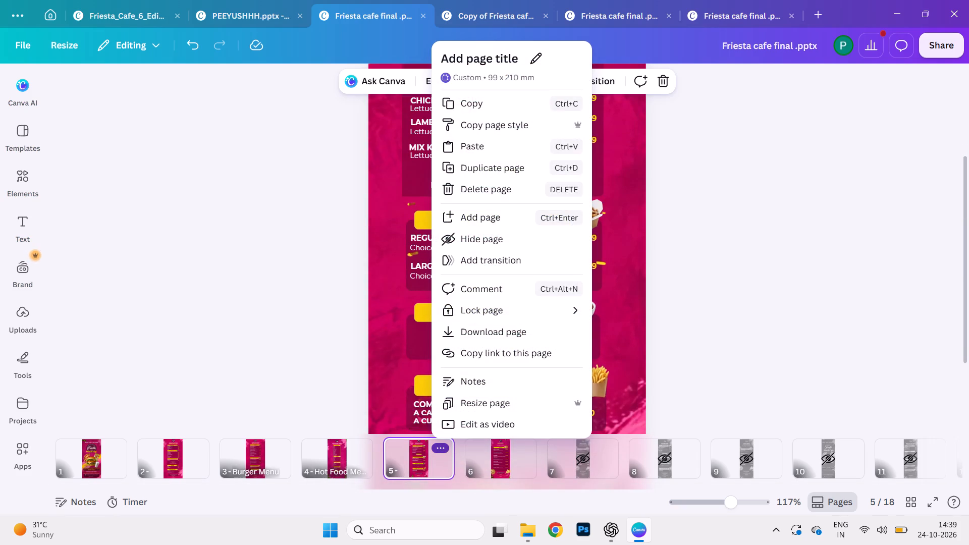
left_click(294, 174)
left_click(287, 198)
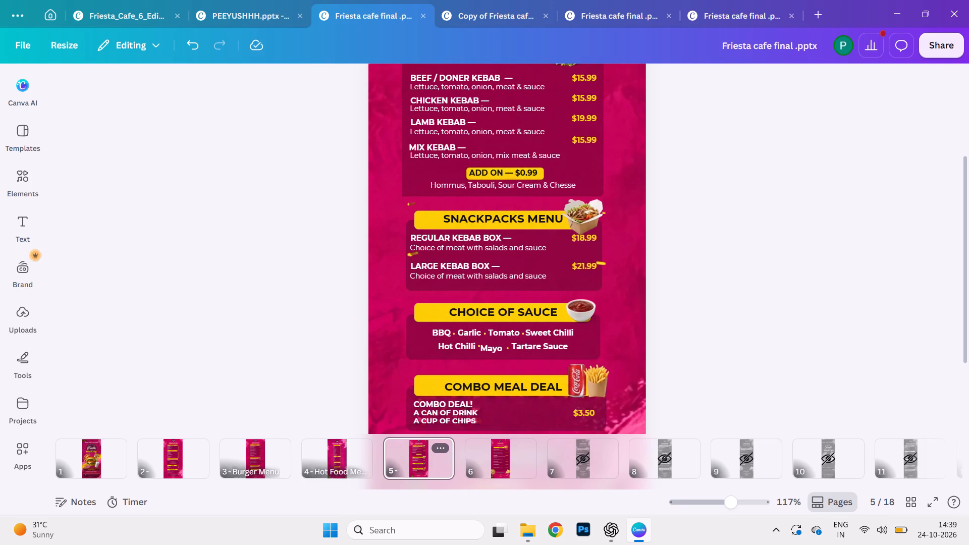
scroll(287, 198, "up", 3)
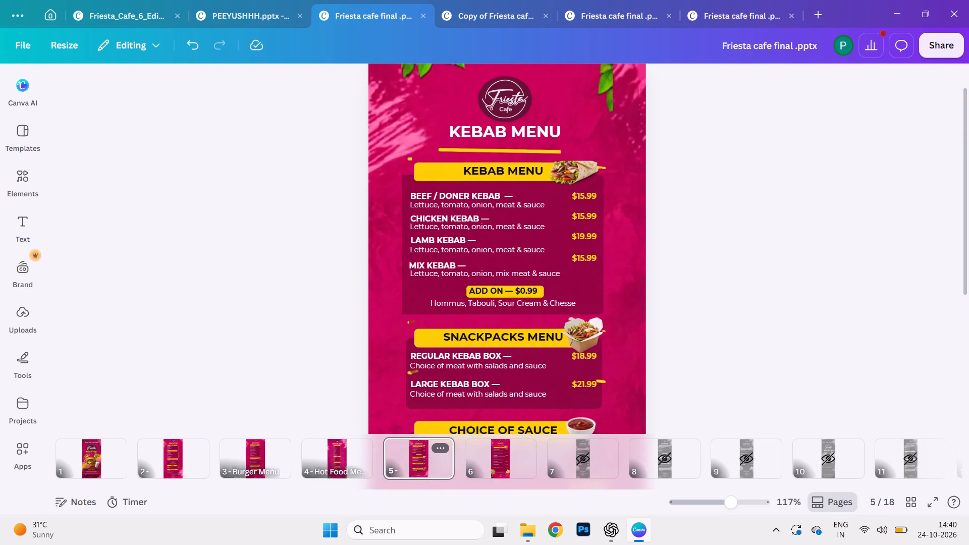
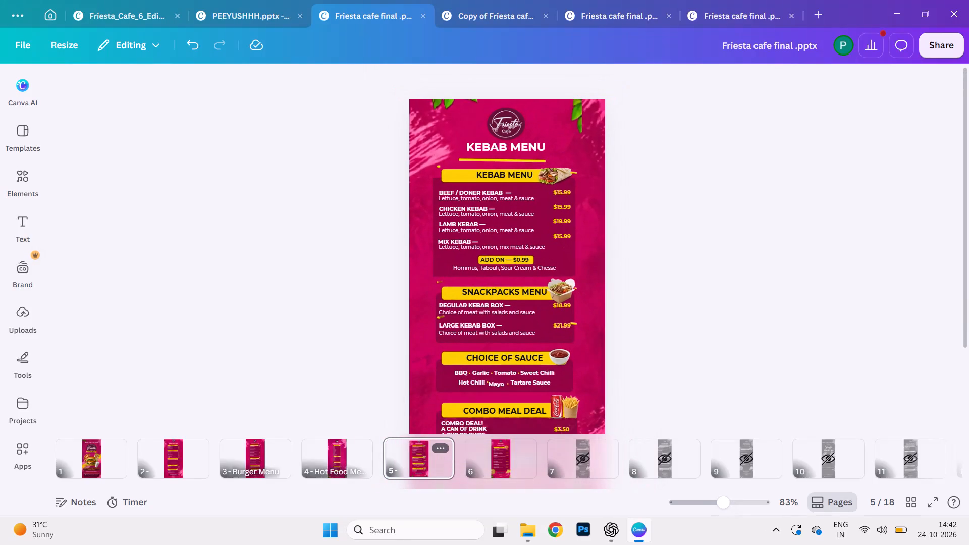
Look over the Kebab Menu page from the kebab items down to the address and contact details.
scroll(364, 235, "down", 2)
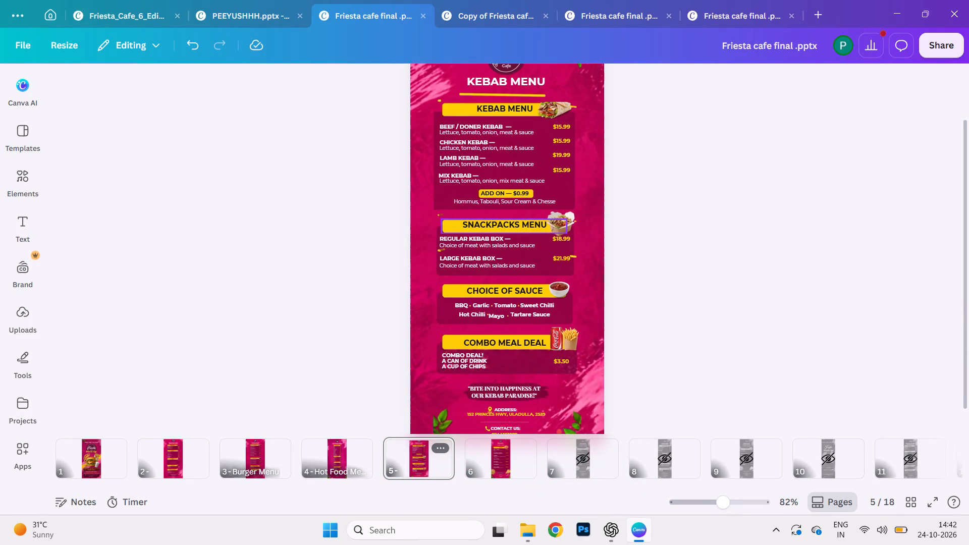
left_click(443, 450)
left_click(310, 248)
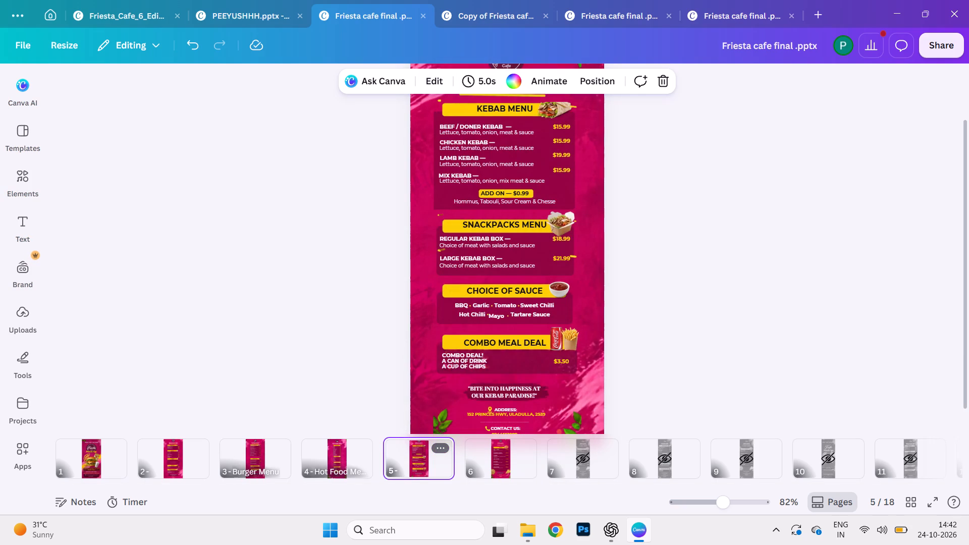
scroll(310, 252, "down", 1)
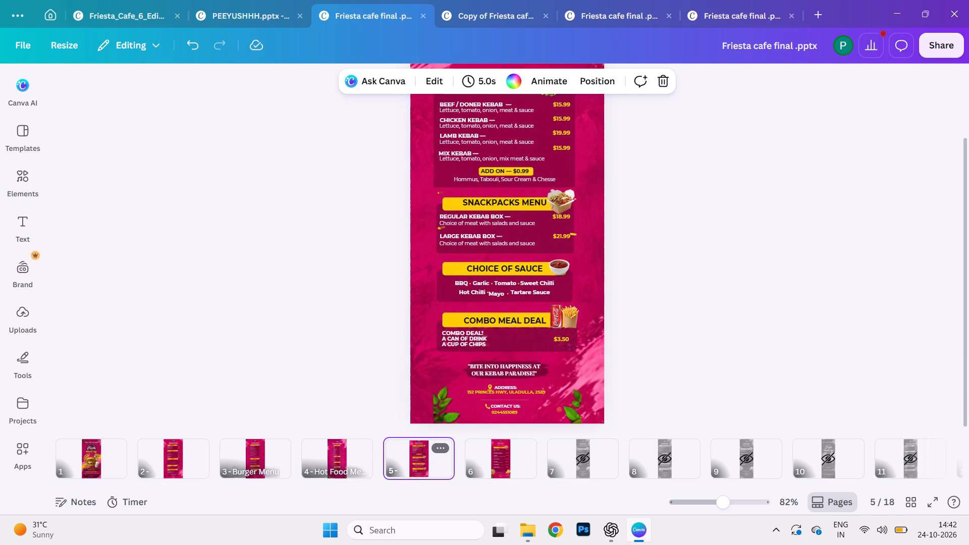
scroll(310, 252, "down", 2)
Look through the Hot Food, Burger and Kebab Menu pages, ending with the pizza list on page 6.
left_click(339, 447)
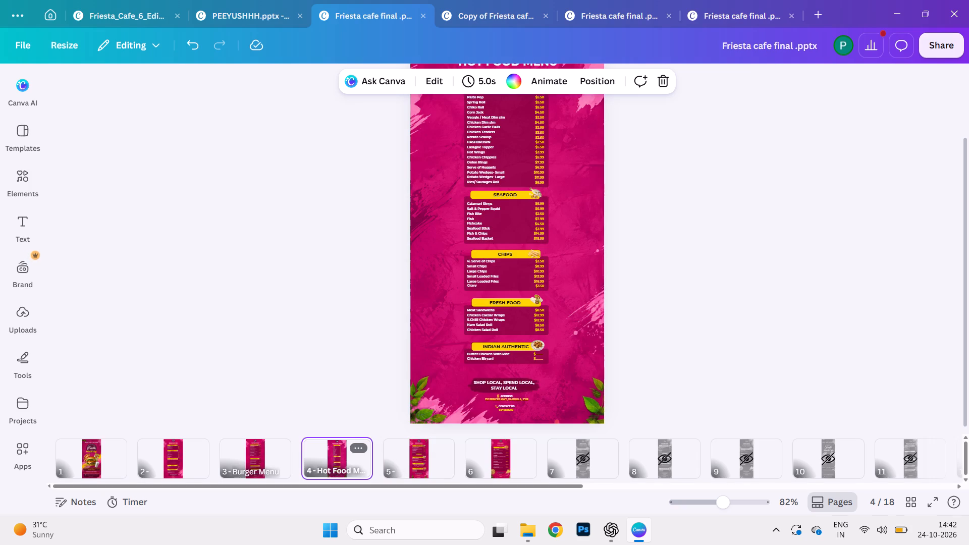
left_click(252, 454)
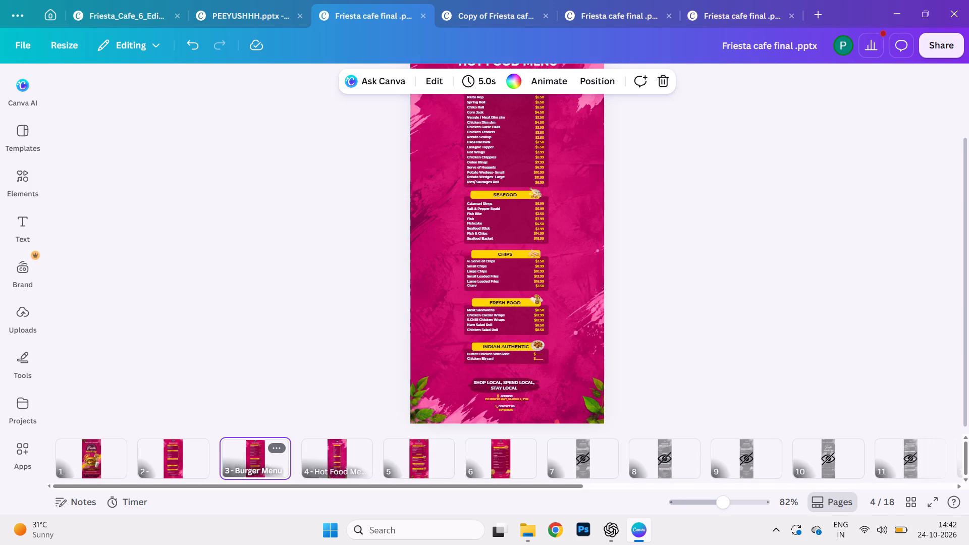
left_click(426, 459)
left_click(501, 475)
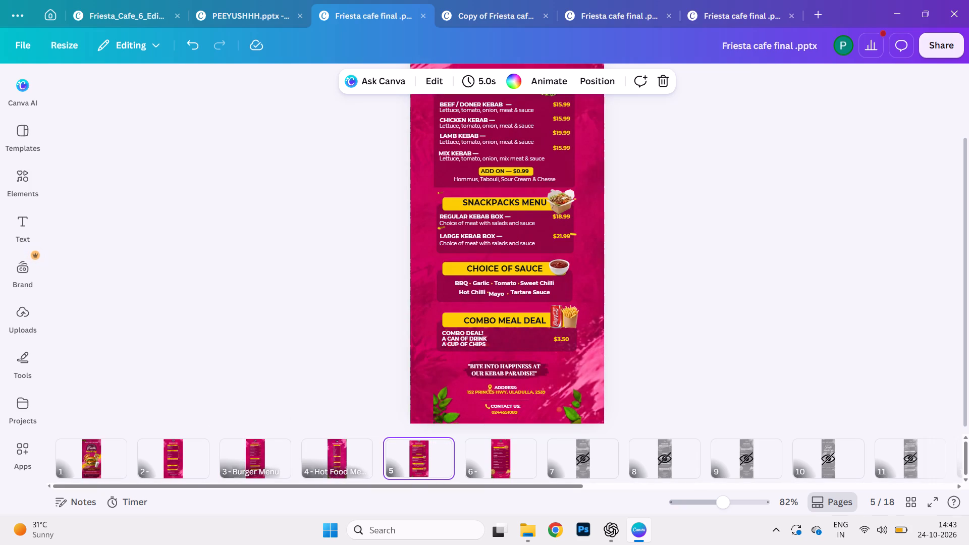
scroll(267, 315, "up", 1)
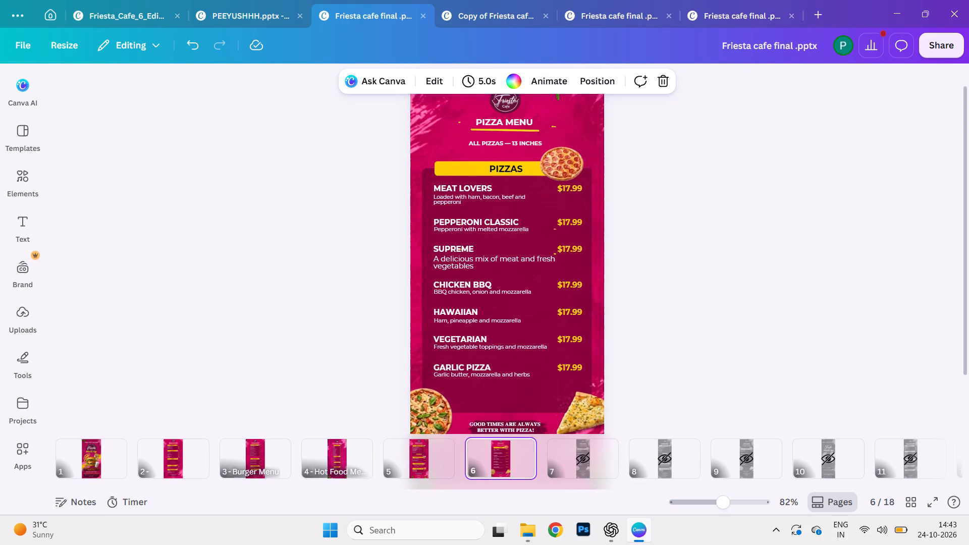
scroll(267, 315, "up", 2)
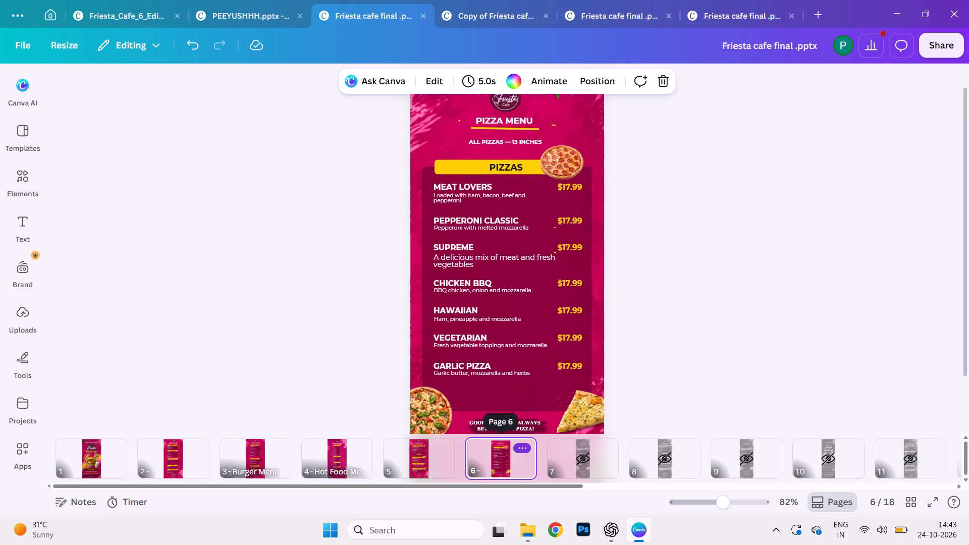
Check the page options of the Pizza Menu page and the cover page without changing anything.
left_click(523, 448)
left_click(256, 283)
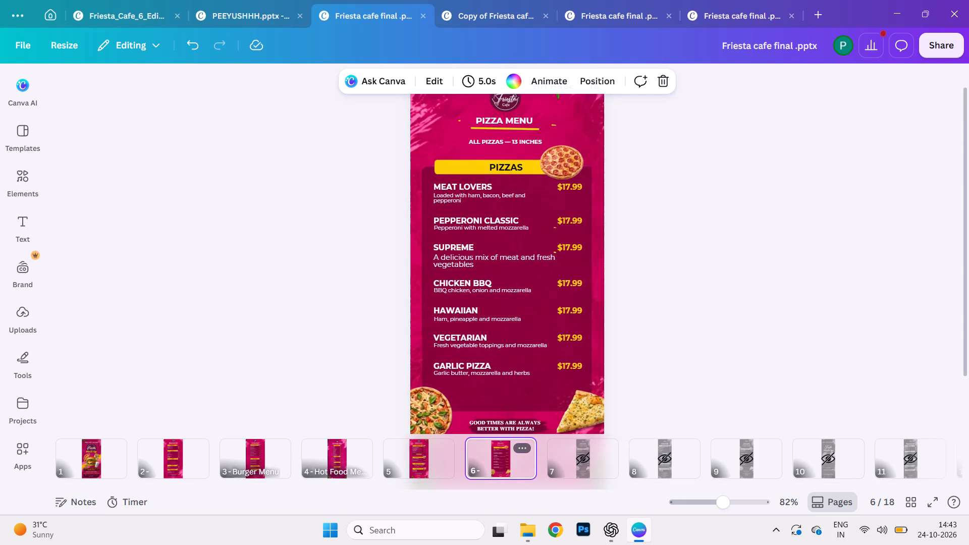
left_click(96, 453)
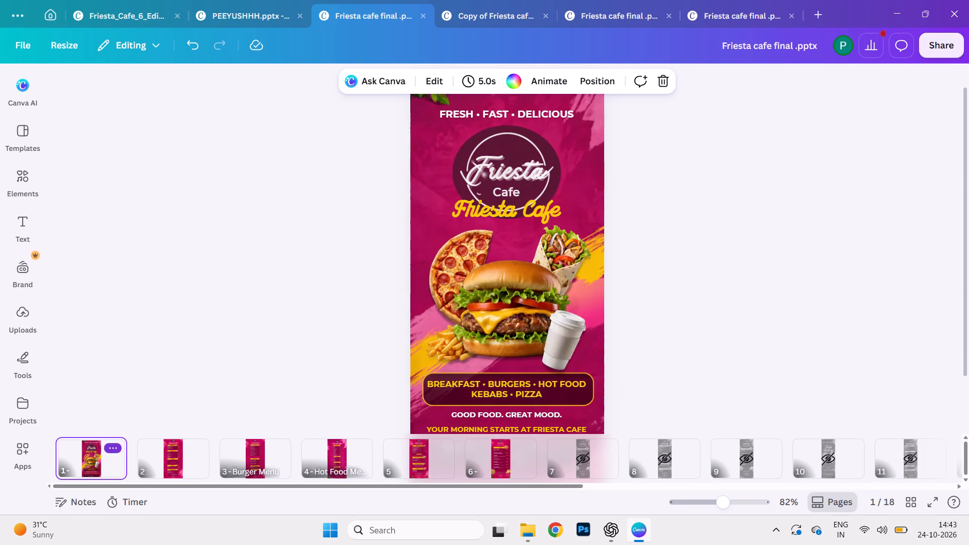
left_click(119, 444)
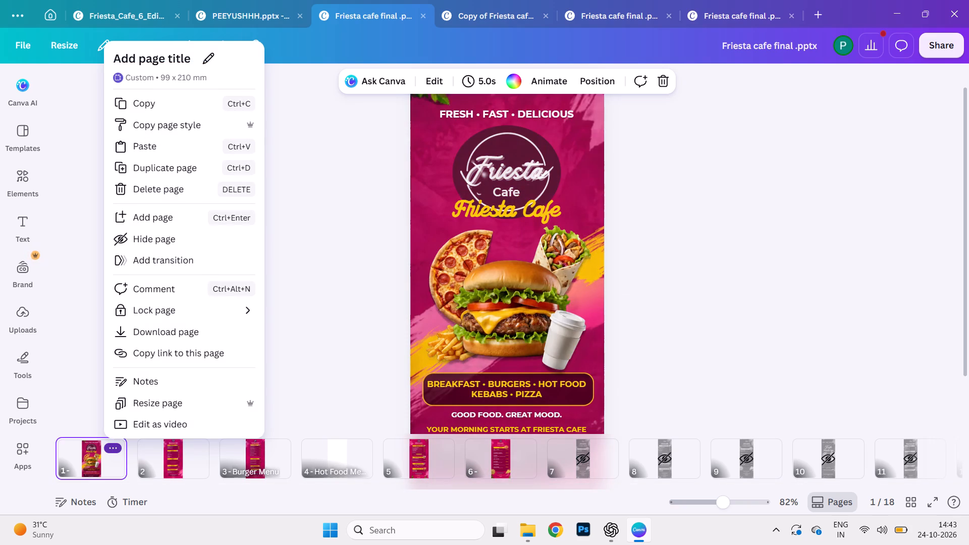
left_click(323, 171)
Look over the Hot Food Menu page and its page options, and compare its full layout with the Kebab Menu page.
left_click(341, 457)
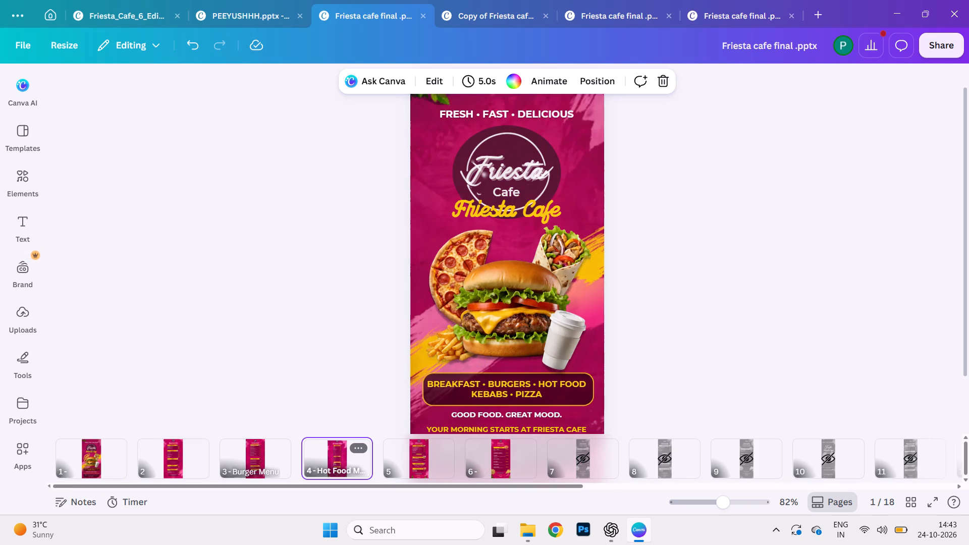
scroll(292, 281, "right", 1)
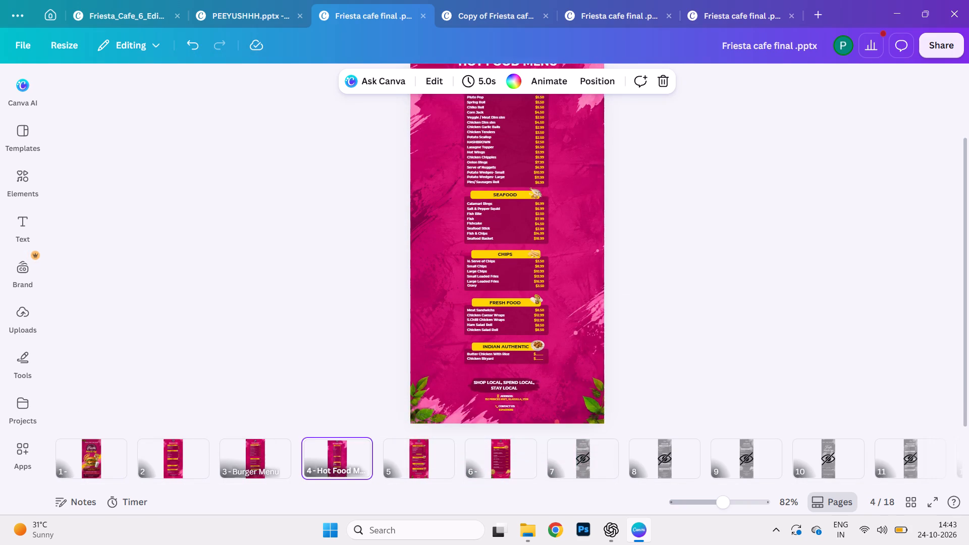
scroll(292, 281, "right", 1)
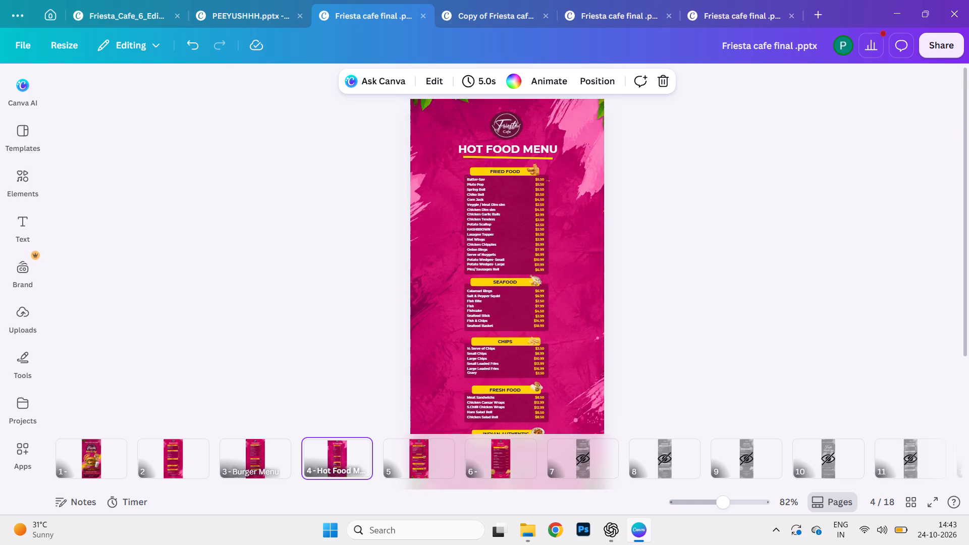
left_click(360, 447)
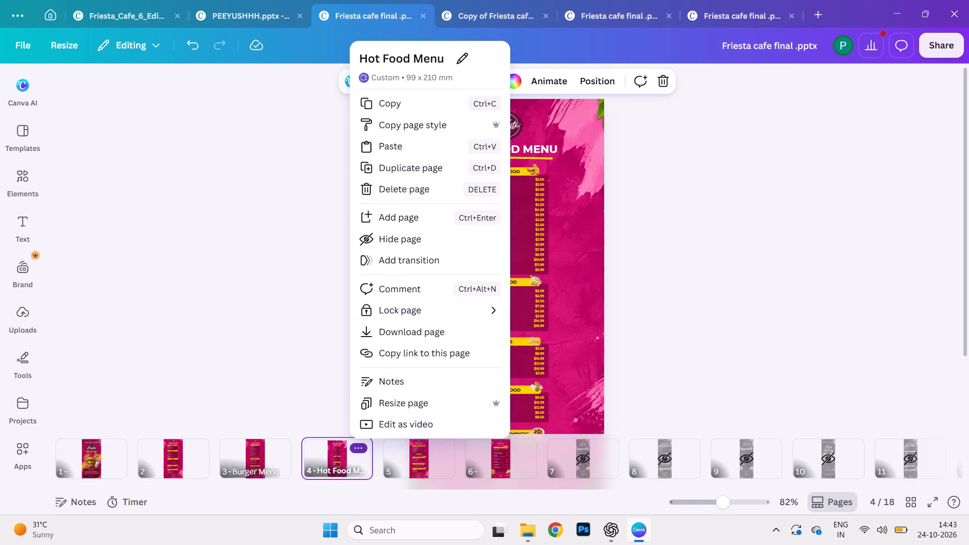
left_click(267, 327)
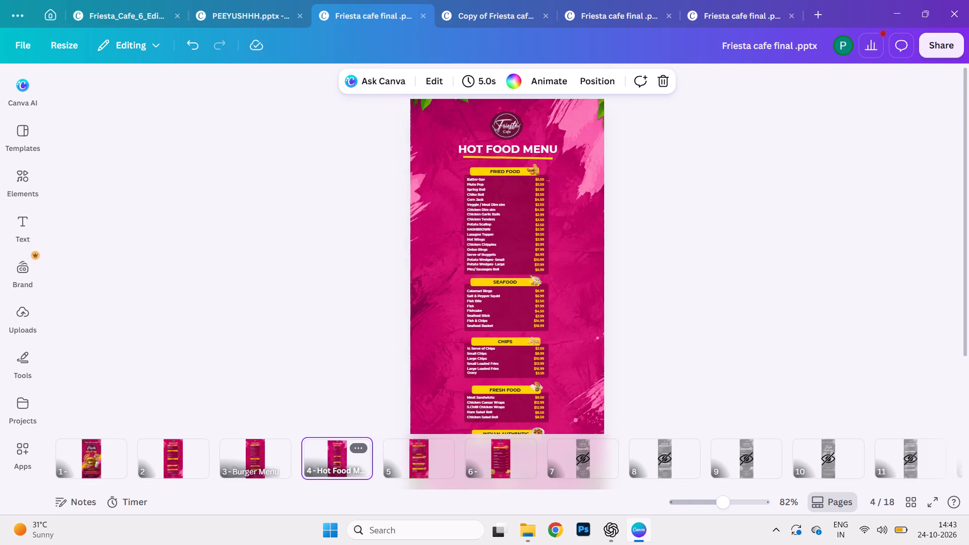
scroll(305, 309, "down", 1)
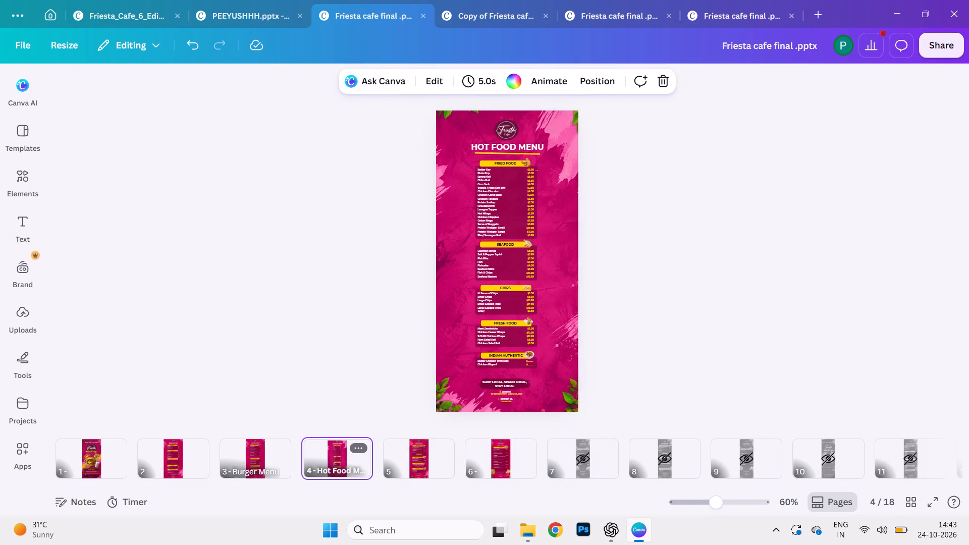
left_click(426, 449)
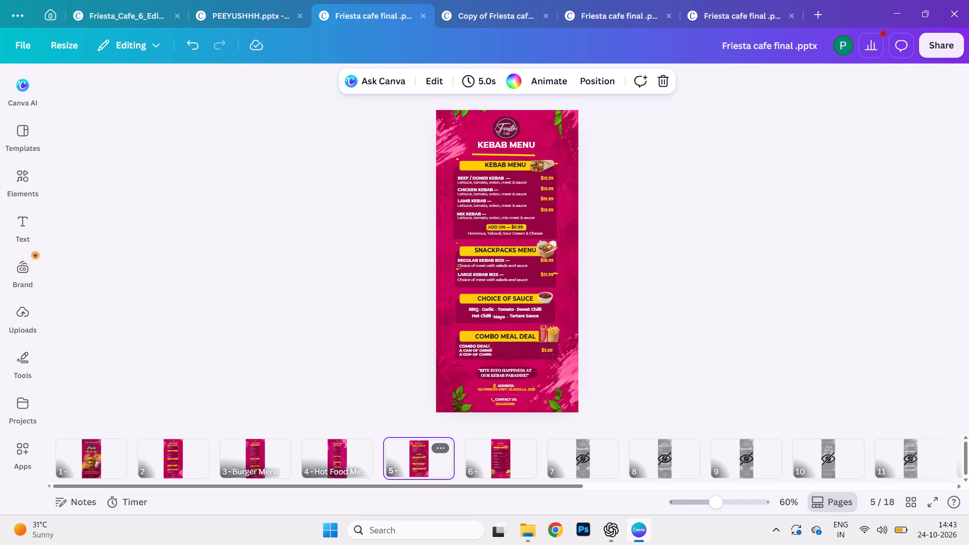
left_click(356, 457)
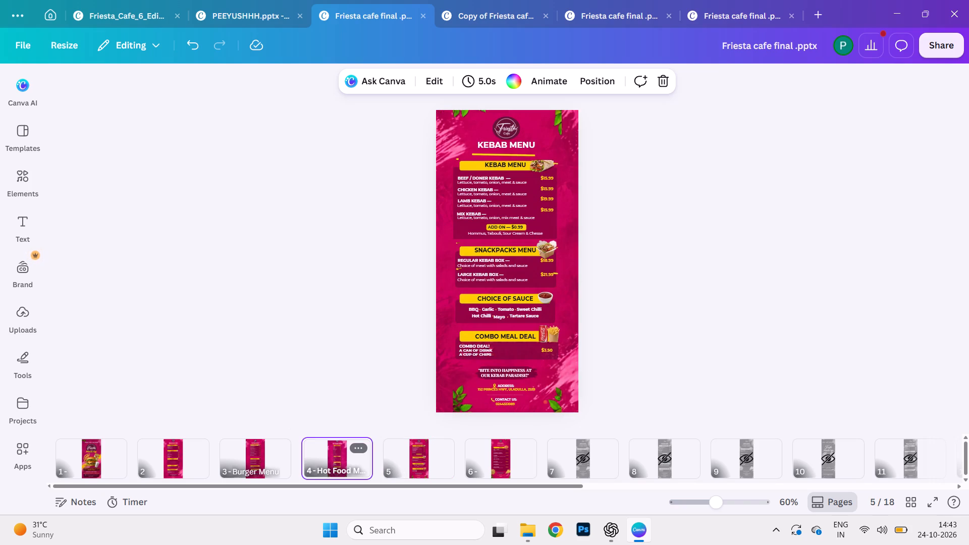
Go to the Burger Menu page and examine its Burgers and Sandwiches sections up close.
left_click(275, 462)
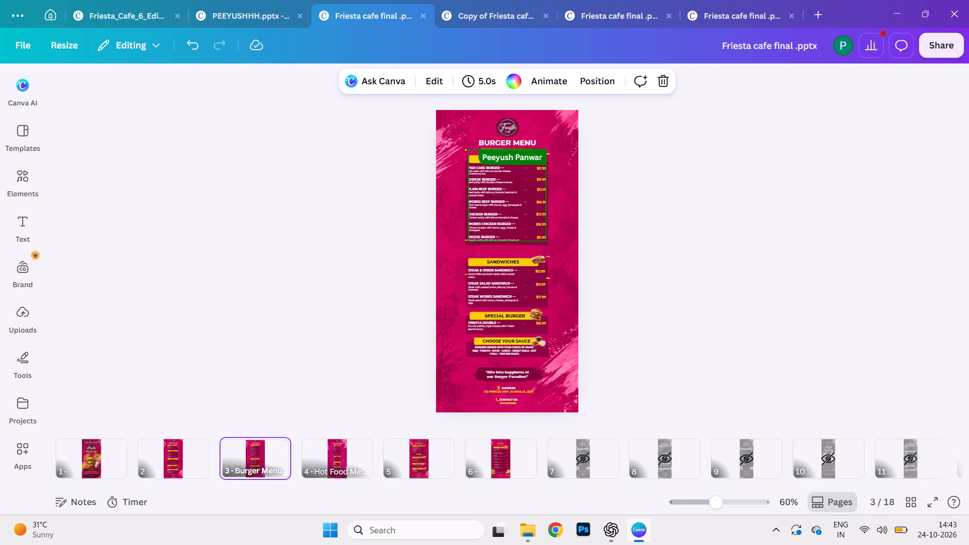
left_click(287, 374)
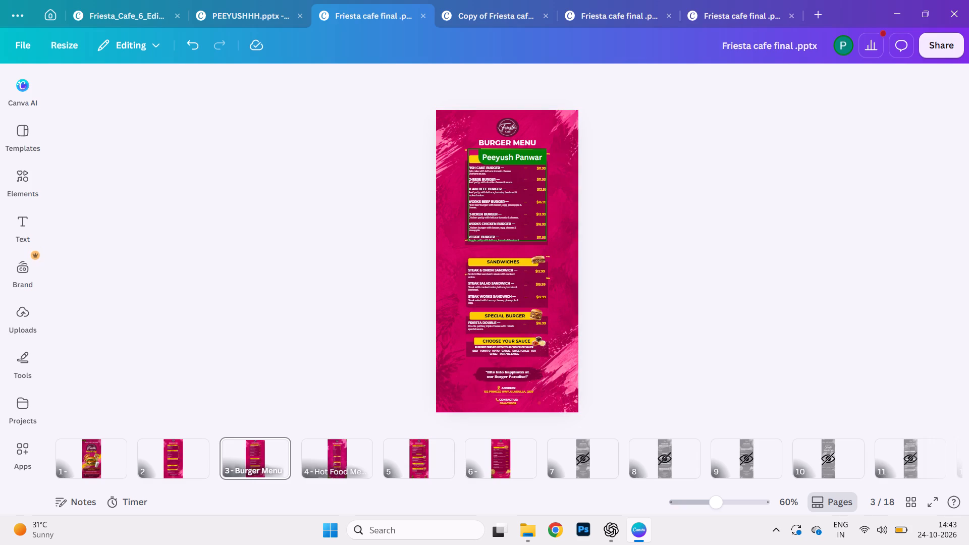
left_click(600, 349)
scroll(379, 319, "up", 1)
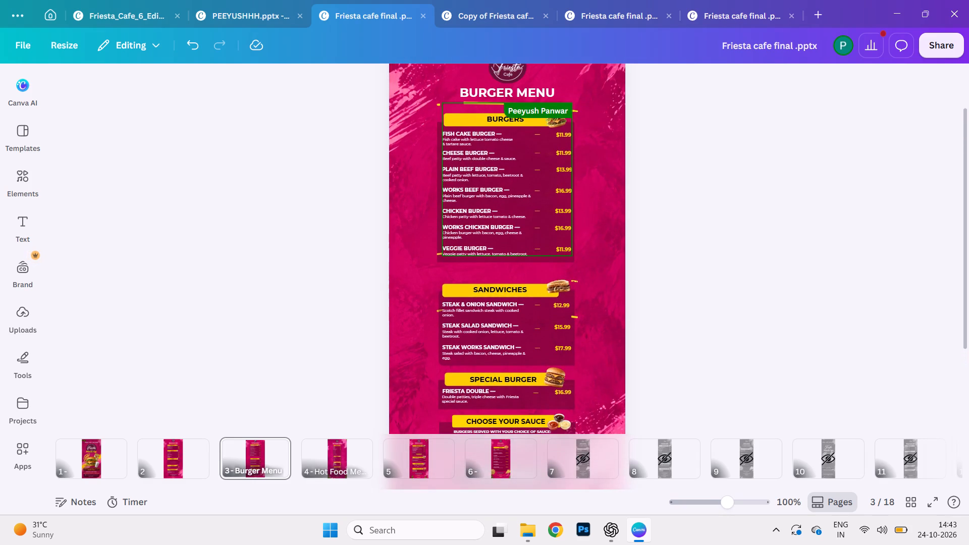
scroll(379, 319, "up", 1)
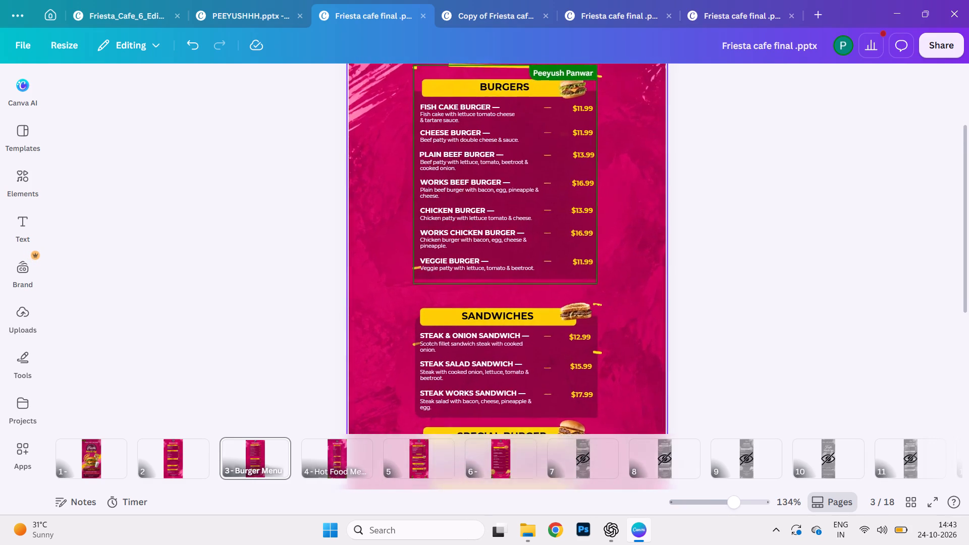
scroll(379, 319, "up", 1)
left_click(250, 272)
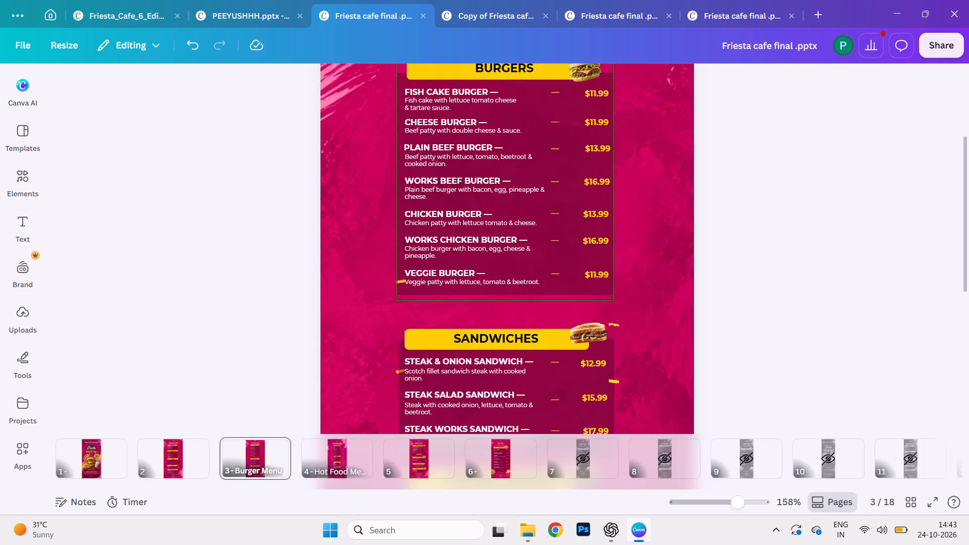
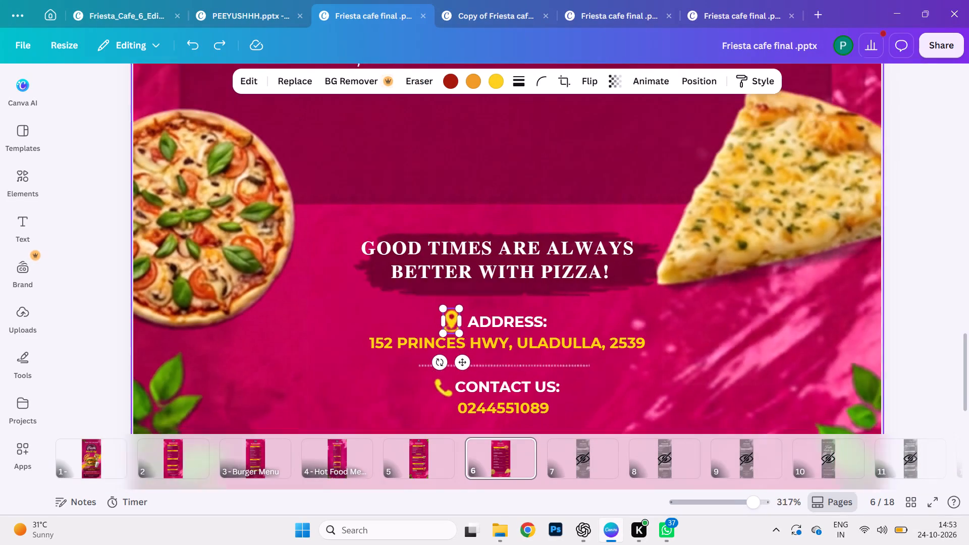
Look over the whole Pizza Menu page, from the pizza list down to the address and contact details.
left_click(225, 340)
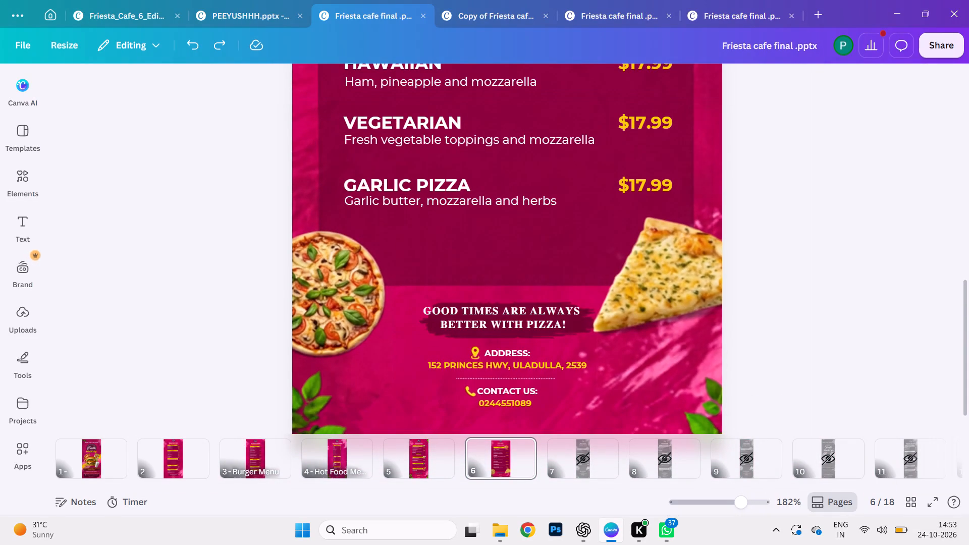
scroll(327, 295, "up", 1)
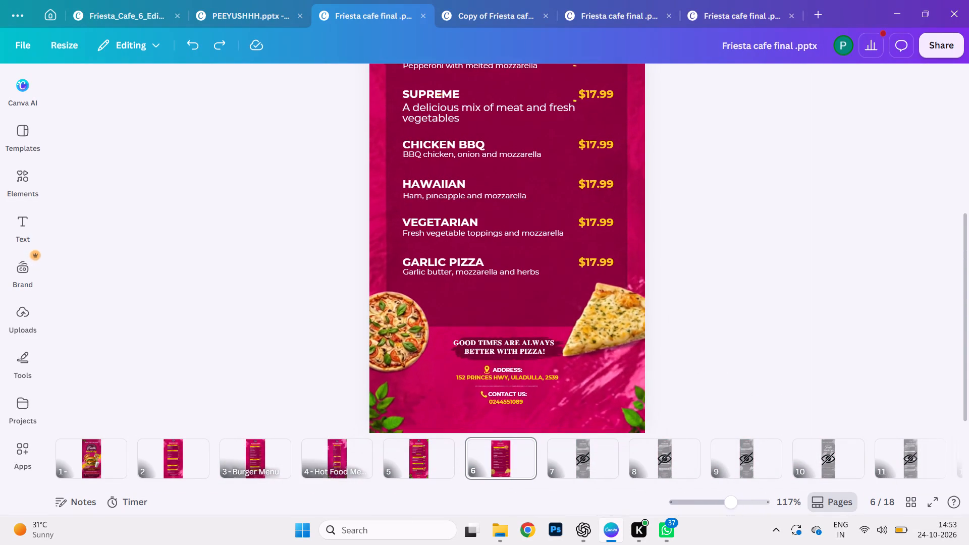
scroll(327, 295, "up", 3)
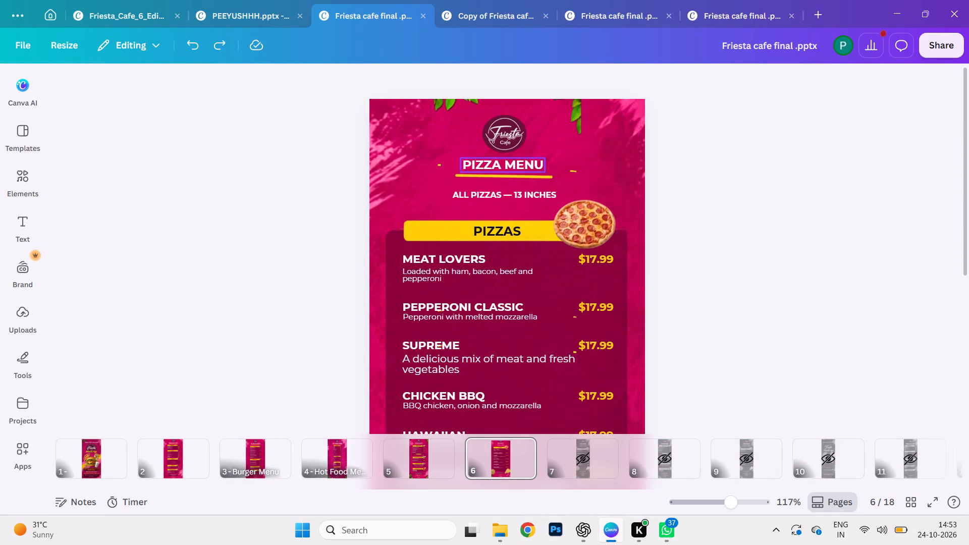
left_click(416, 125)
scroll(291, 299, "down", 4)
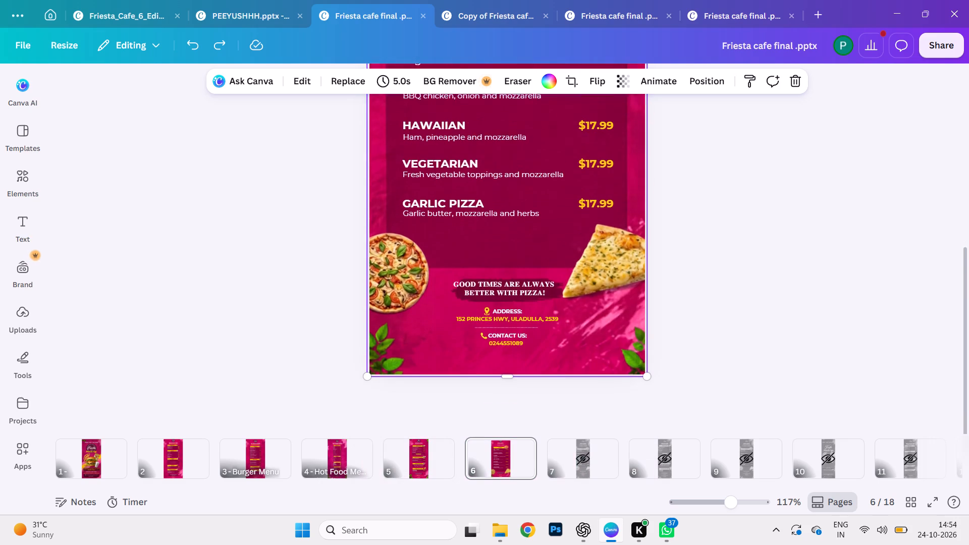
scroll(291, 299, "down", 1)
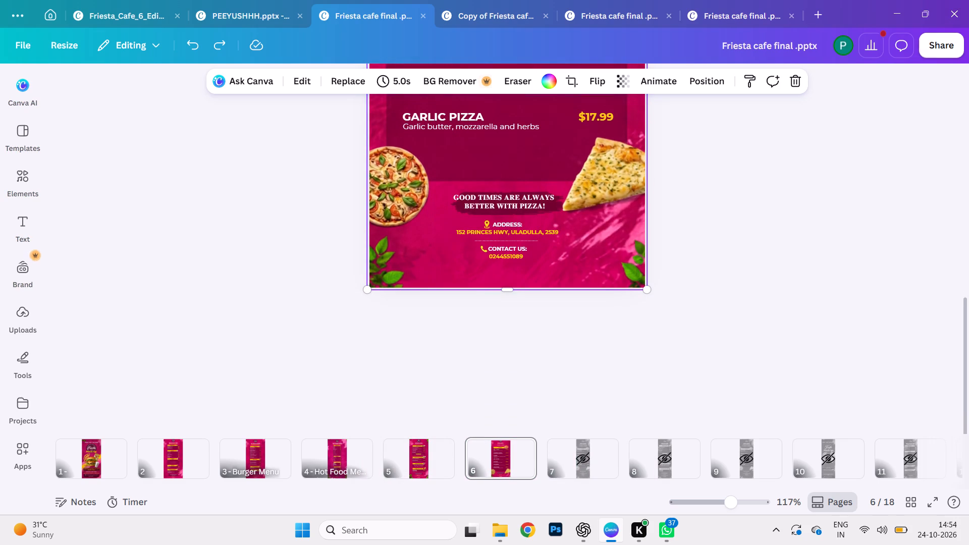
Download only the Pizza Menu page (page 6) as a PNG at size 1.875 and high quality, saved in Downloads as "pizza draft".
left_click(940, 39)
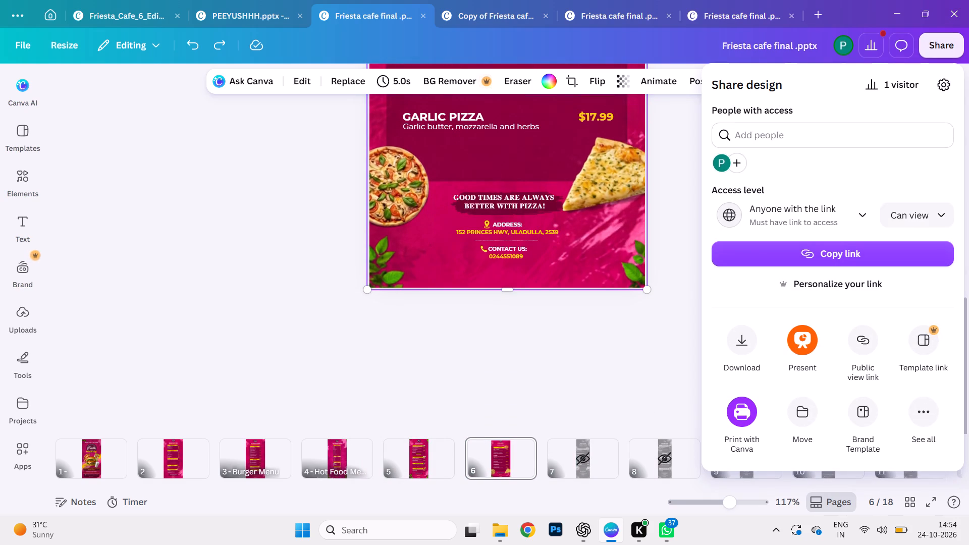
left_click(741, 355)
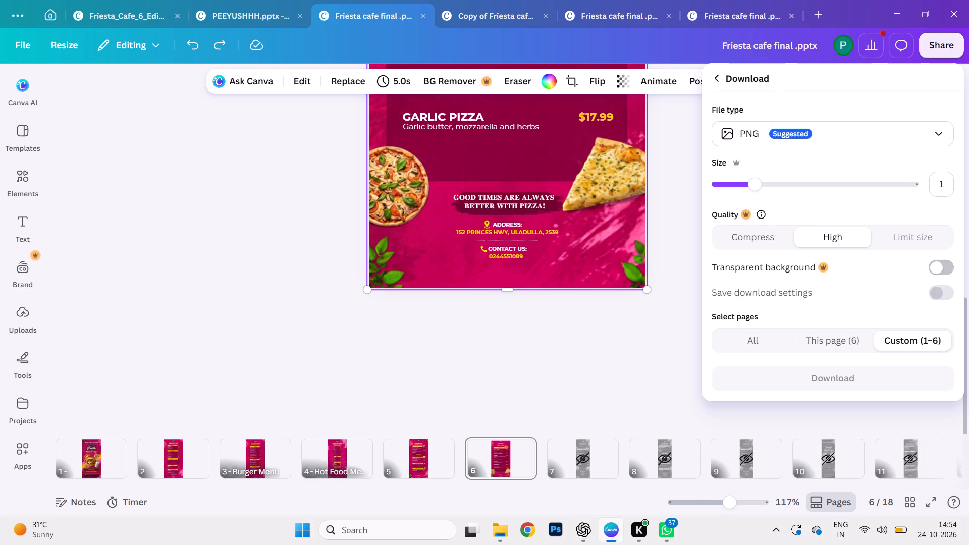
left_click(802, 184)
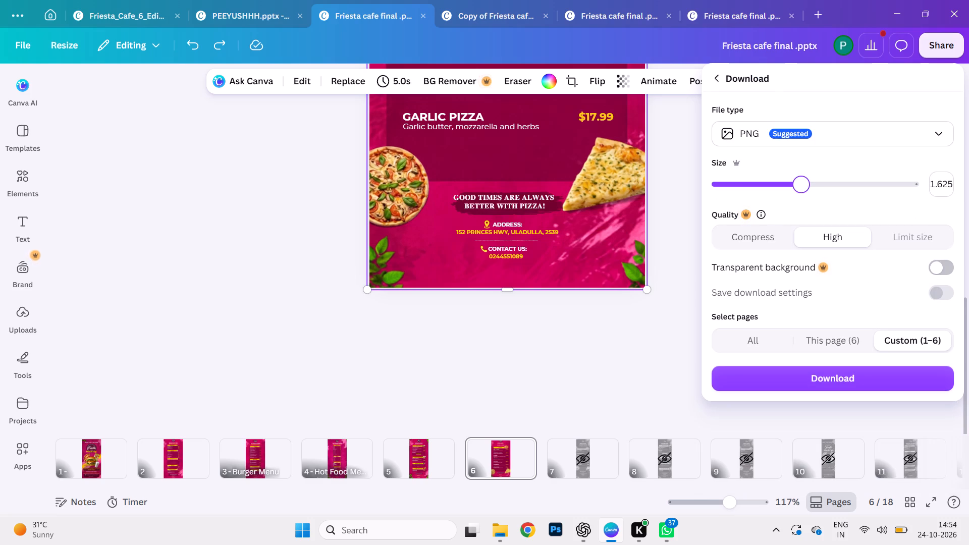
left_click(817, 185)
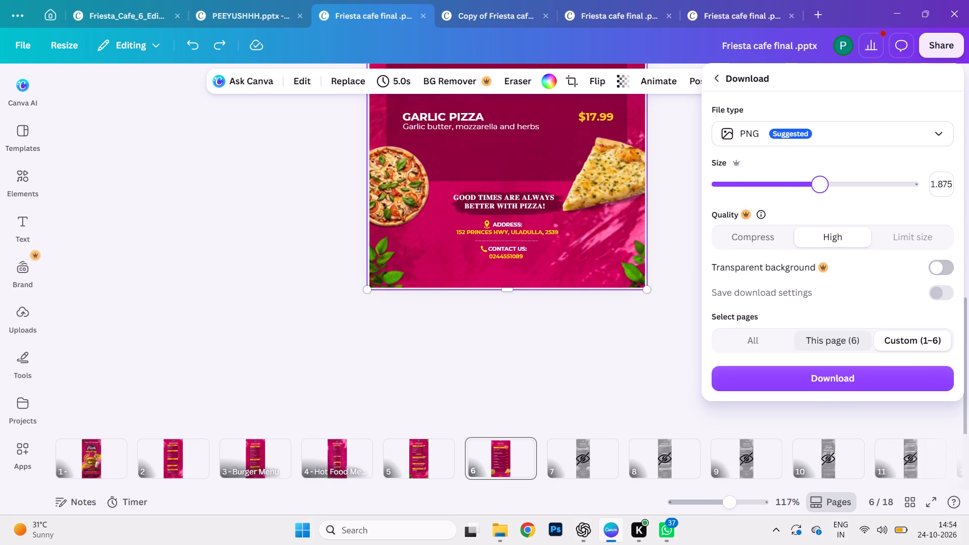
left_click(837, 338)
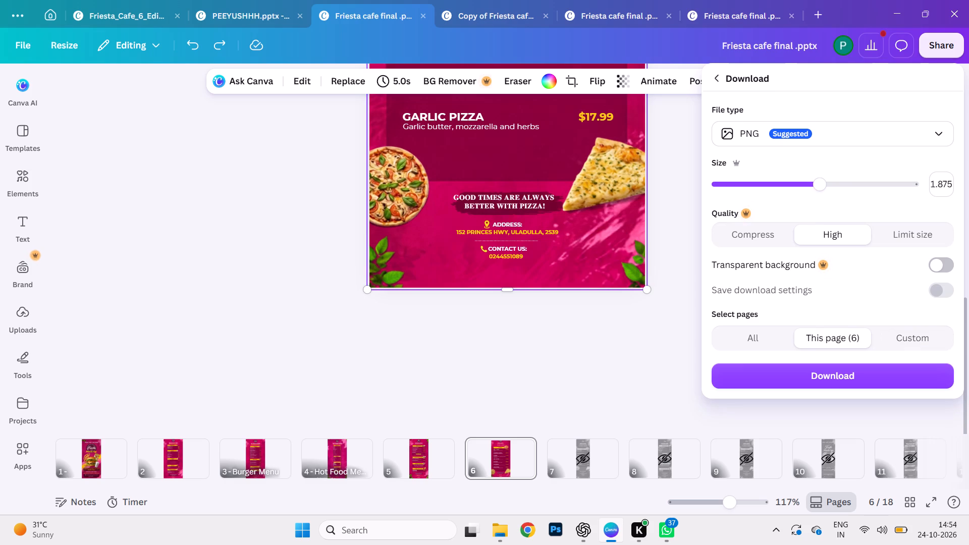
left_click(828, 374)
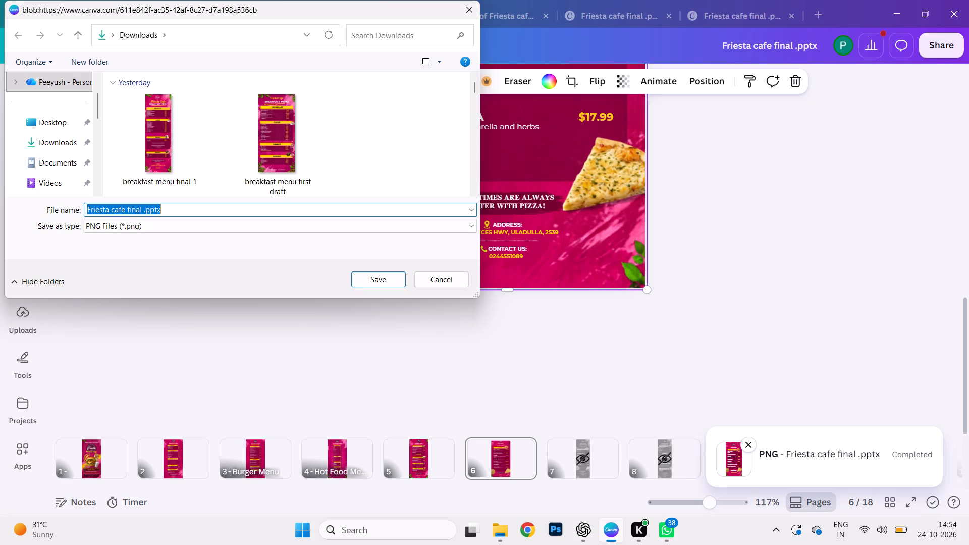
key("BackSpace")
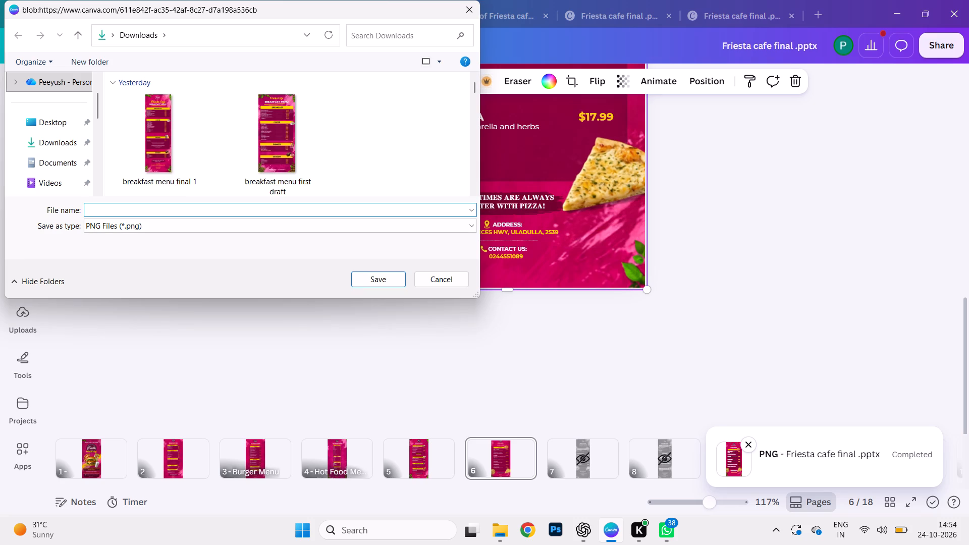
type("pizza draft")
key("Return")
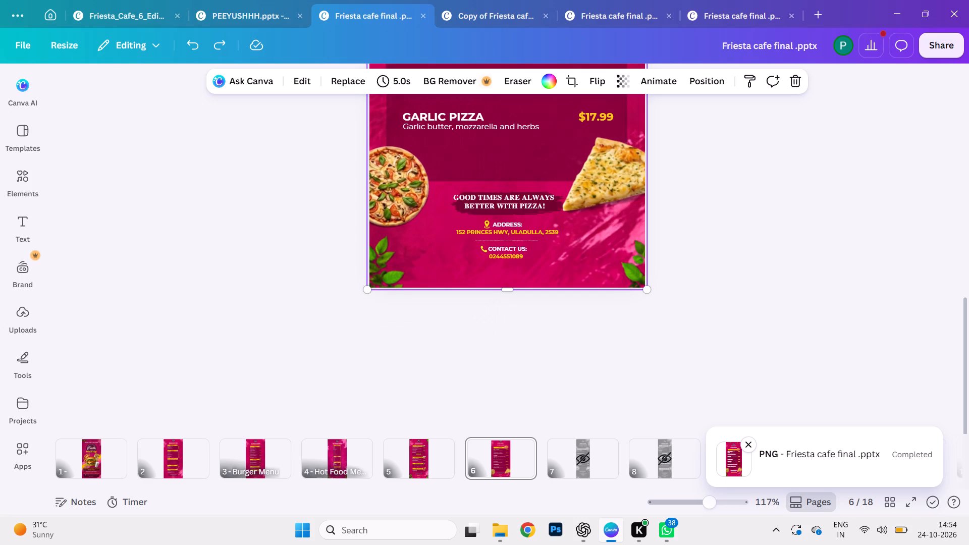
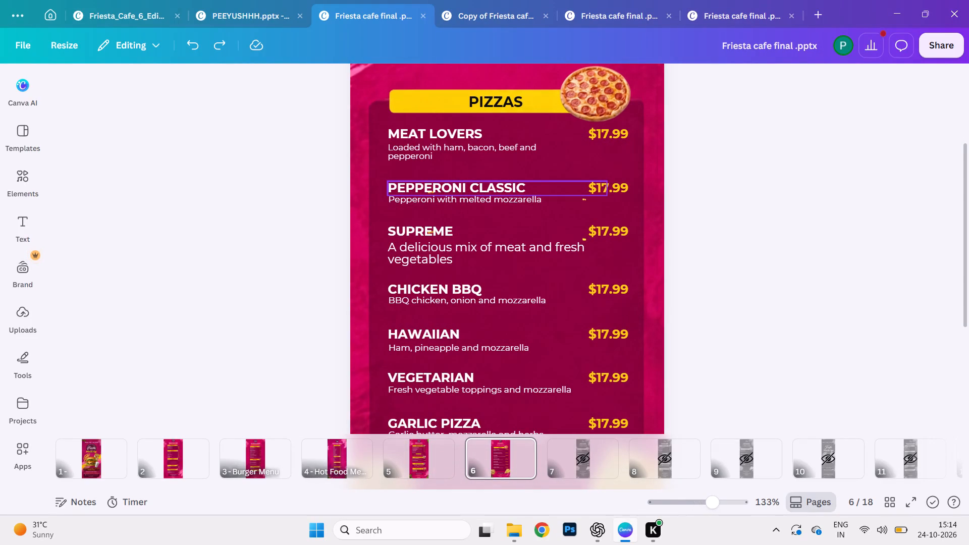
Check the font size of each pizza description on the Pizza Menu page, from Meat Lovers down to Garlic Pizza.
left_click(455, 199)
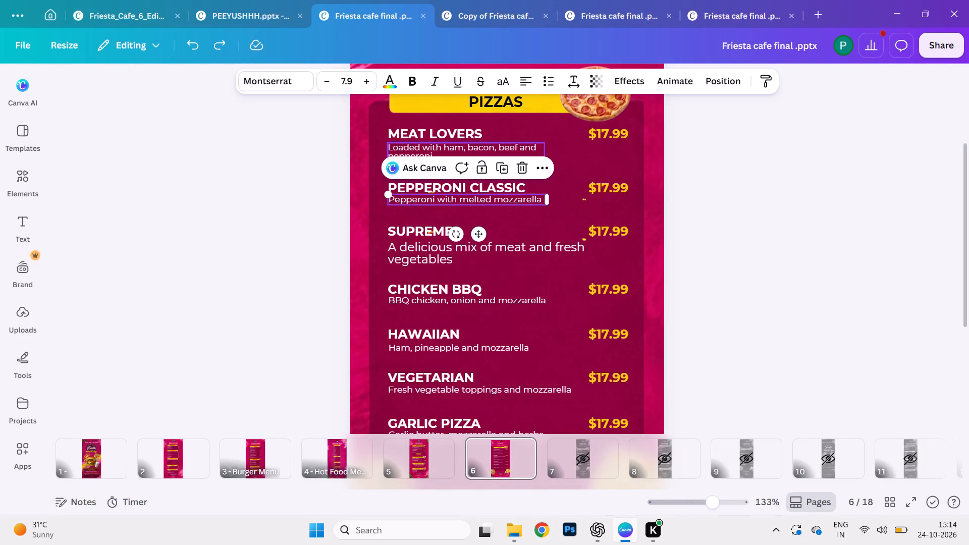
left_click(436, 142)
left_click(425, 201)
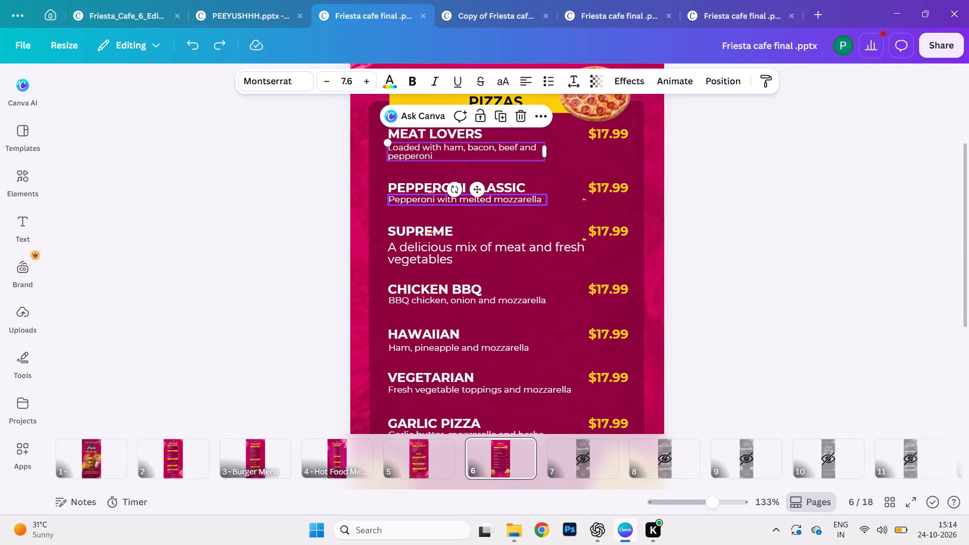
left_click(421, 259)
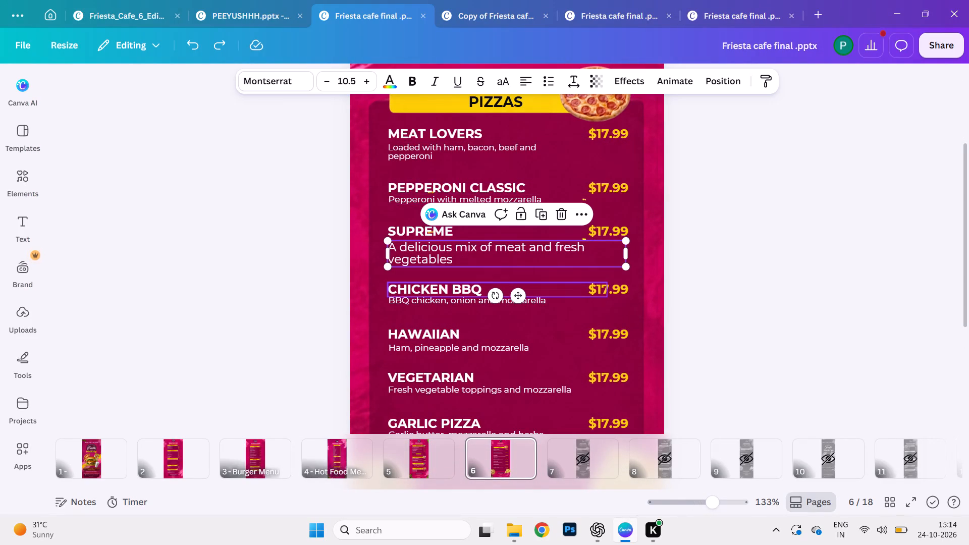
left_click(417, 300)
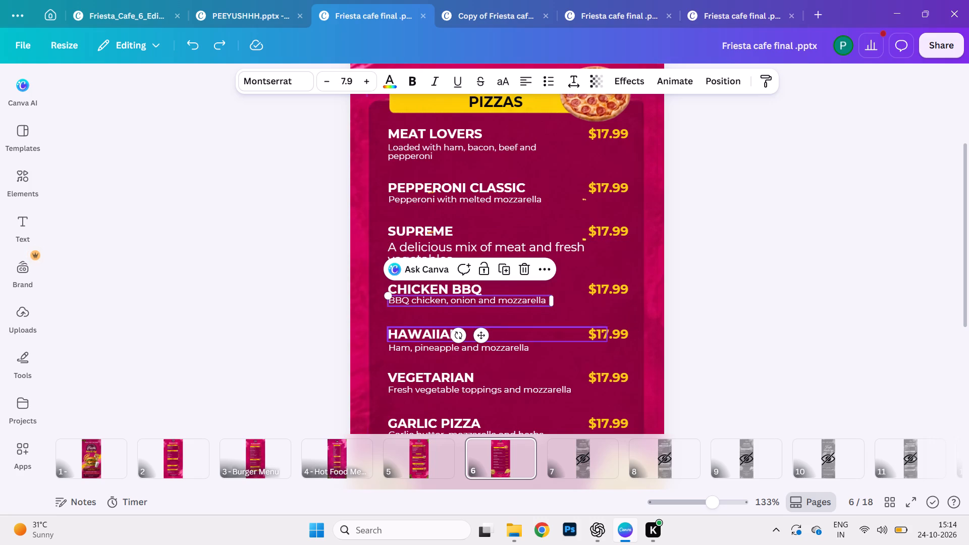
left_click(412, 349)
scroll(412, 349, "down", 2)
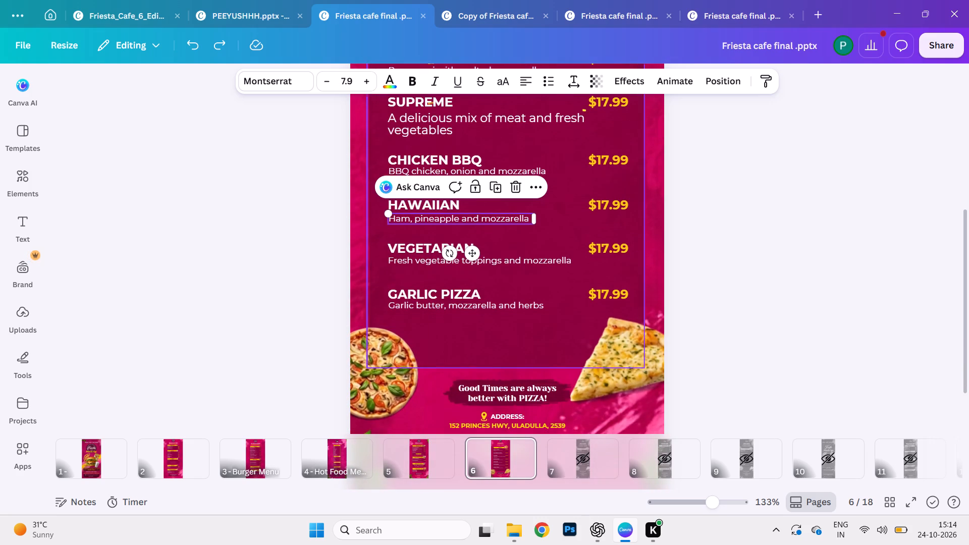
left_click(421, 262)
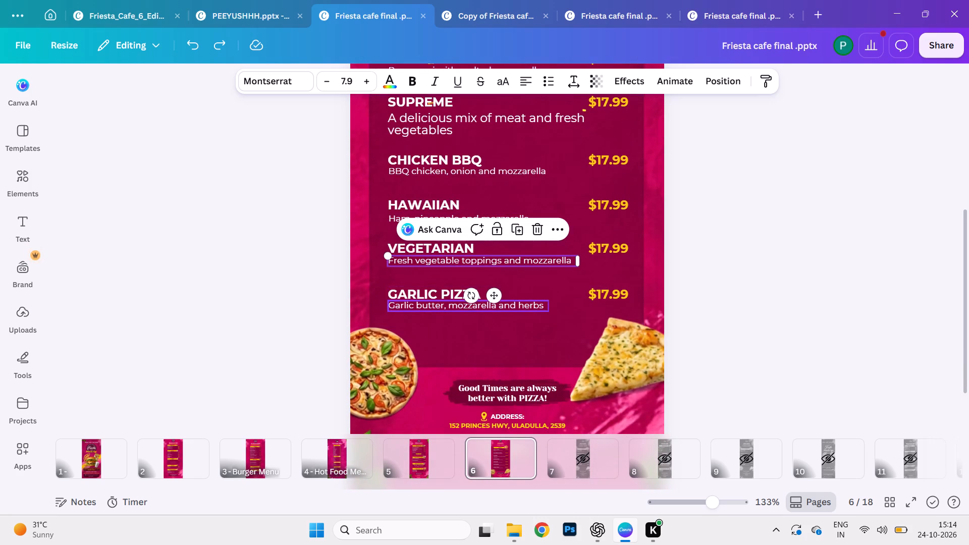
left_click(423, 303)
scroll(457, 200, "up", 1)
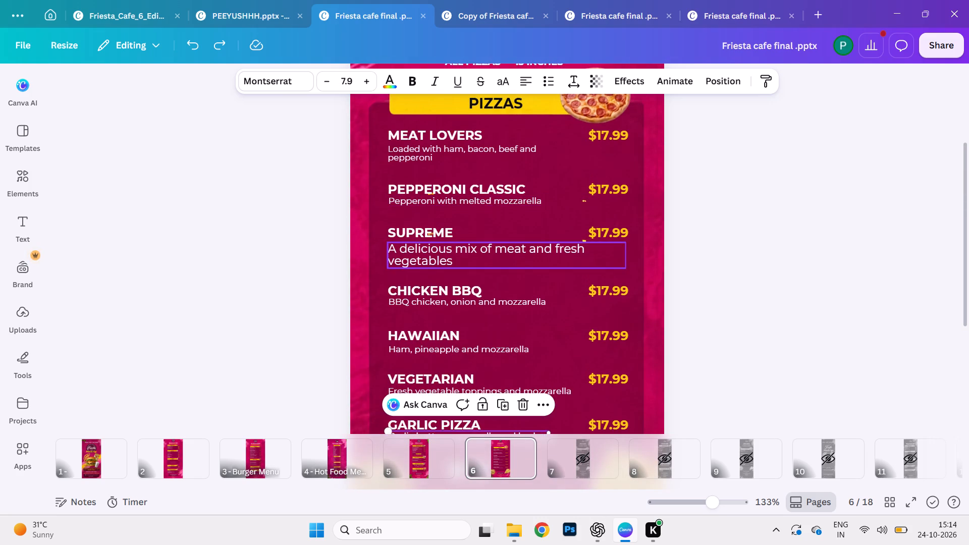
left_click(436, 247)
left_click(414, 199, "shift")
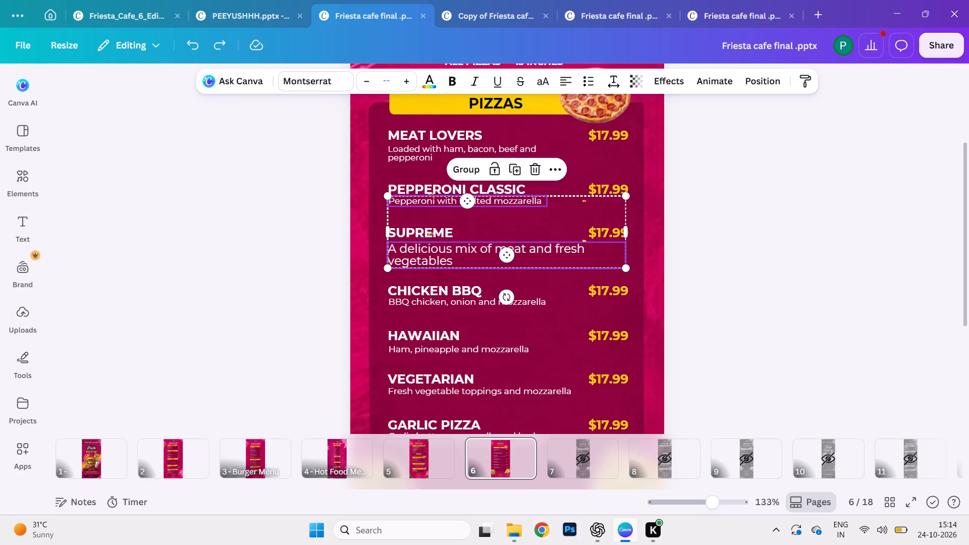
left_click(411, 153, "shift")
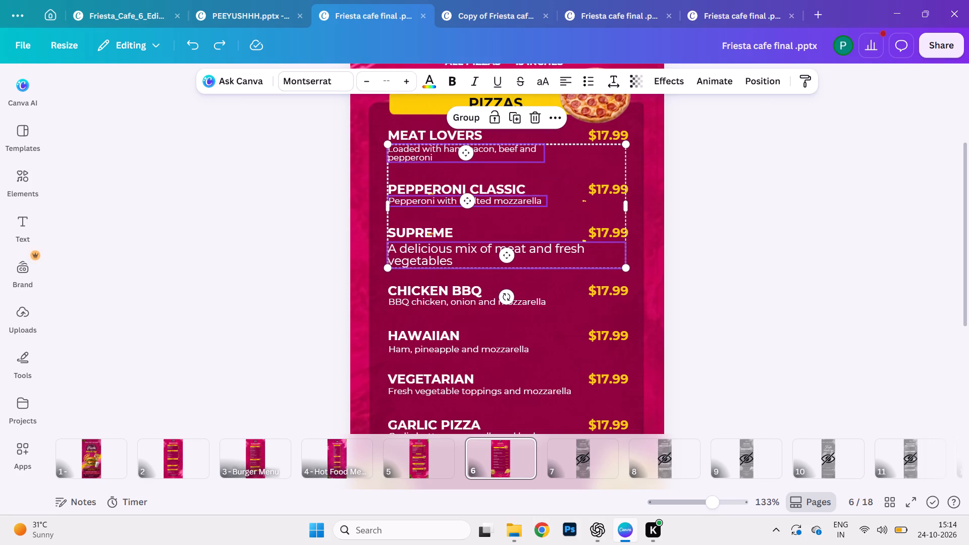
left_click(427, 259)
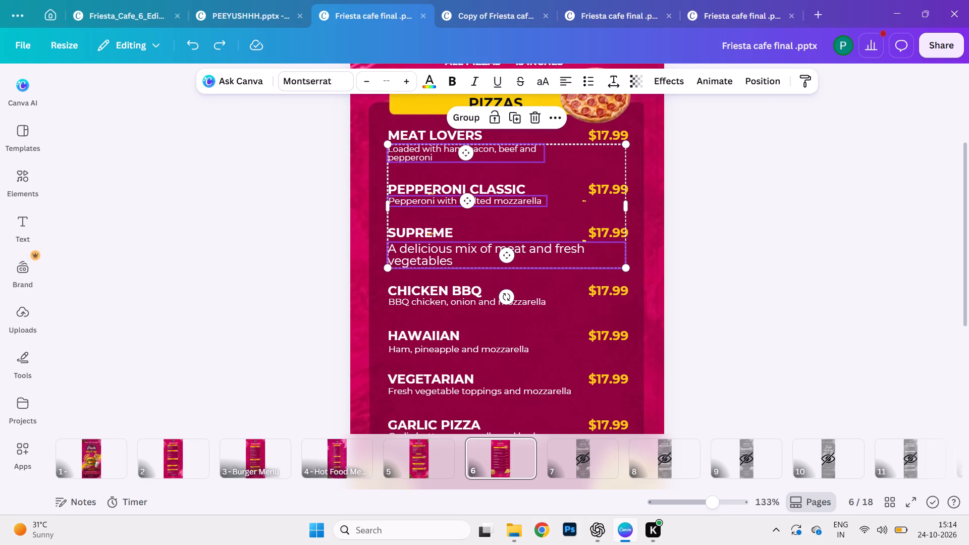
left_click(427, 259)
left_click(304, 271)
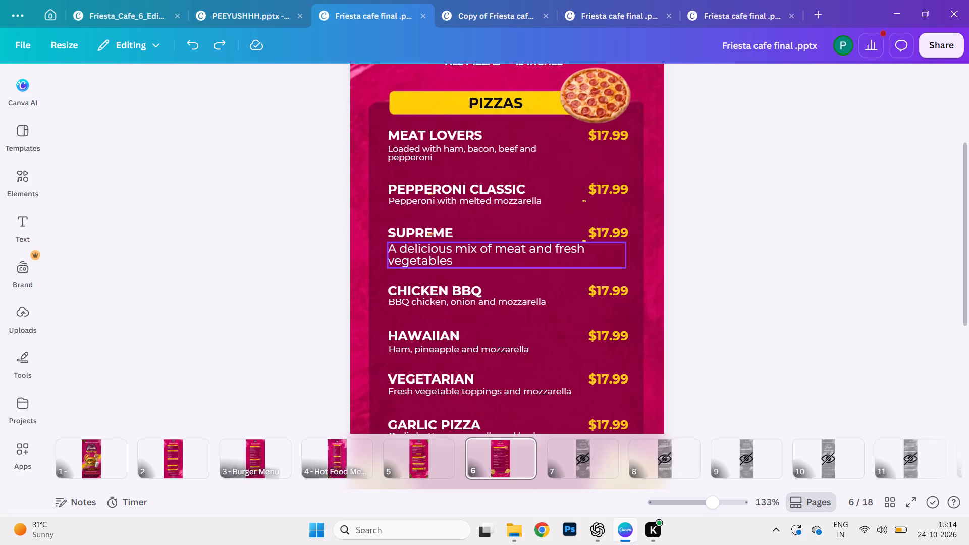
Set the Supreme pizza description's font size to 7.9.
left_click(415, 251)
double_click(357, 83)
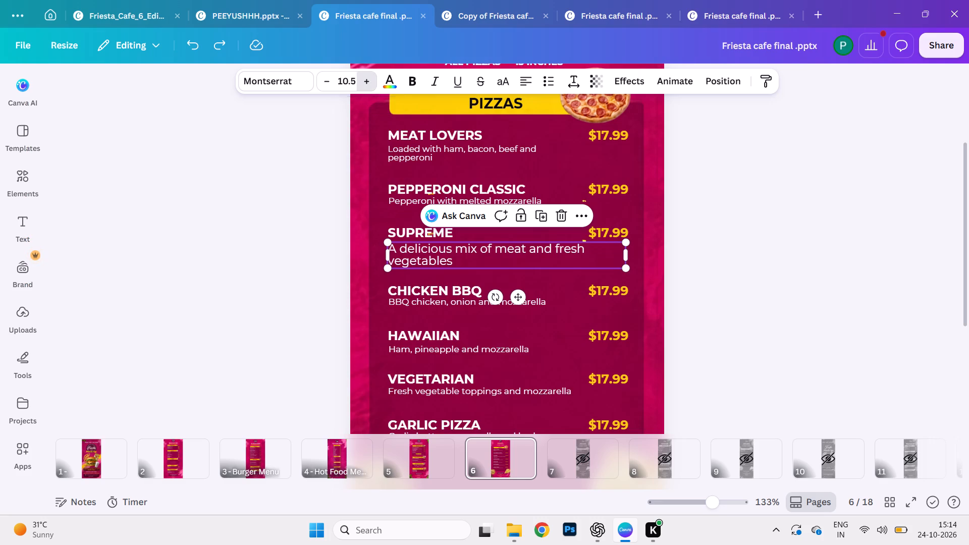
left_click_drag(342, 83, 367, 83)
type("7.9")
key("Return")
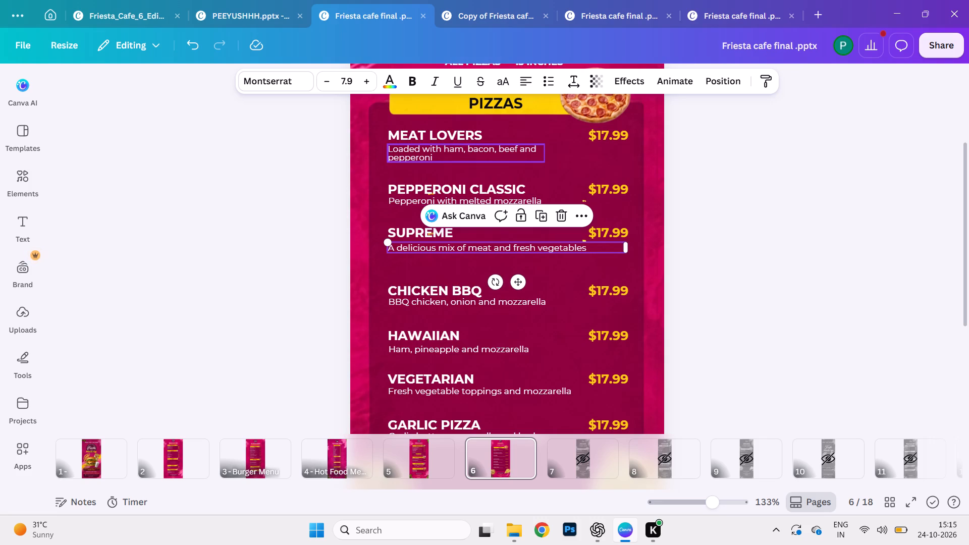
left_click(287, 247)
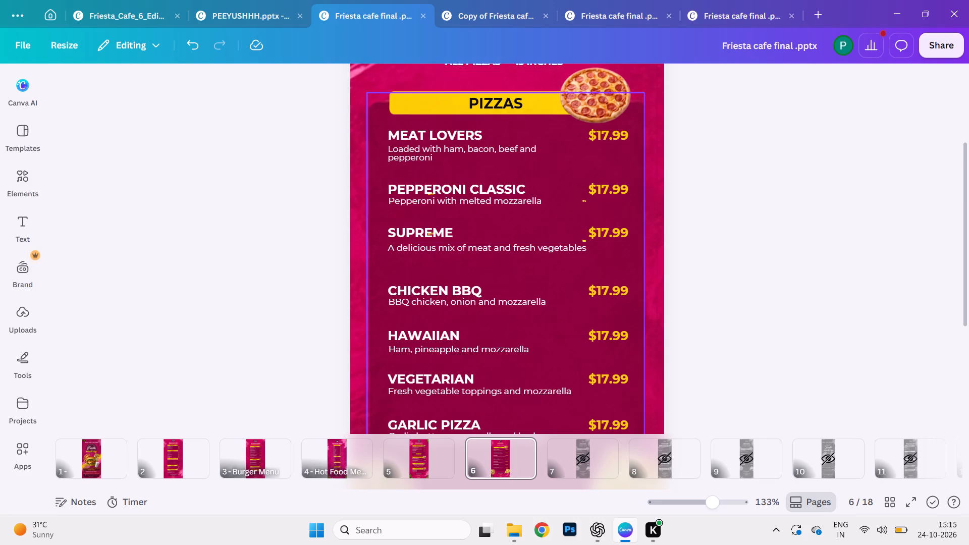
Set the Meat Lovers description's font size to 7.9.
left_click(425, 150)
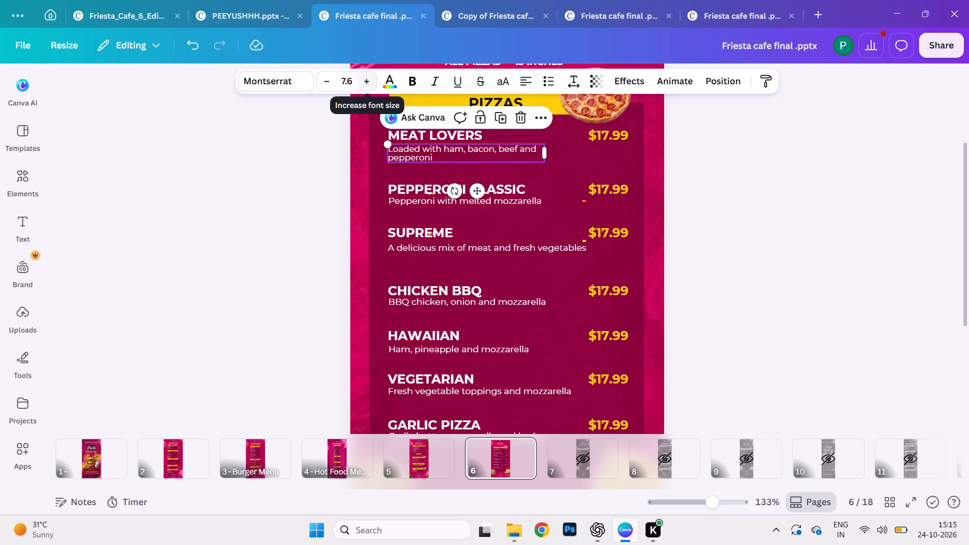
left_click(364, 82)
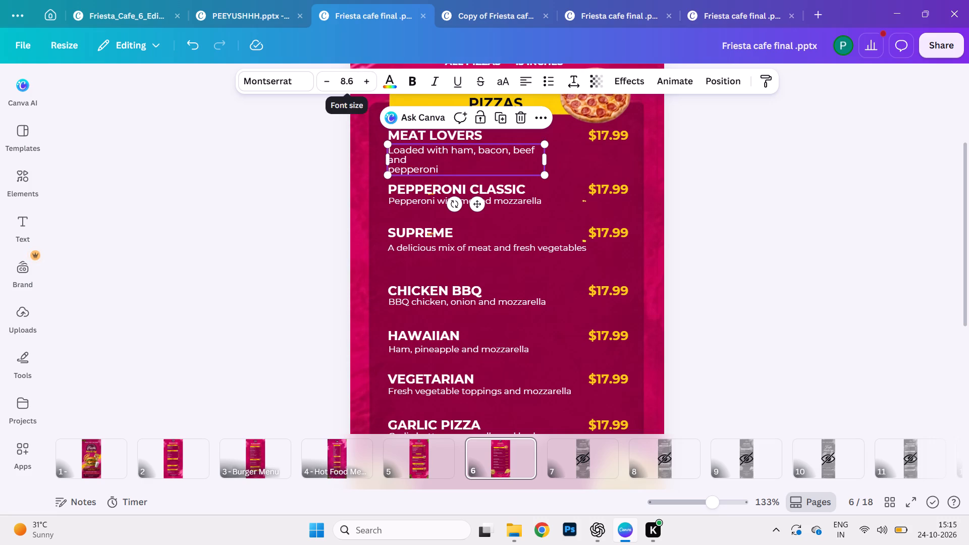
key("ctrl+z")
left_click(355, 81)
left_click(355, 81)
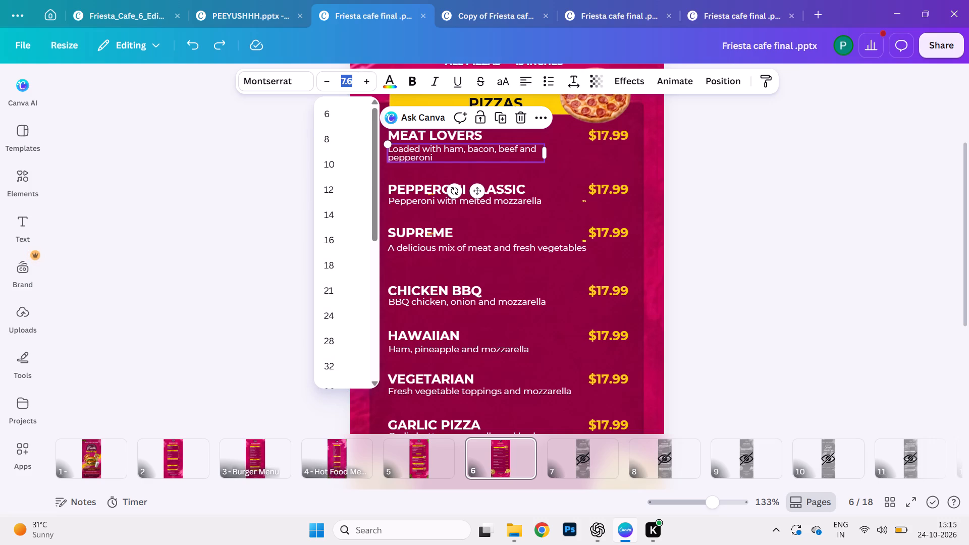
right_click(355, 81)
left_click(355, 81)
key("7")
type("./")
key("9")
key("Return")
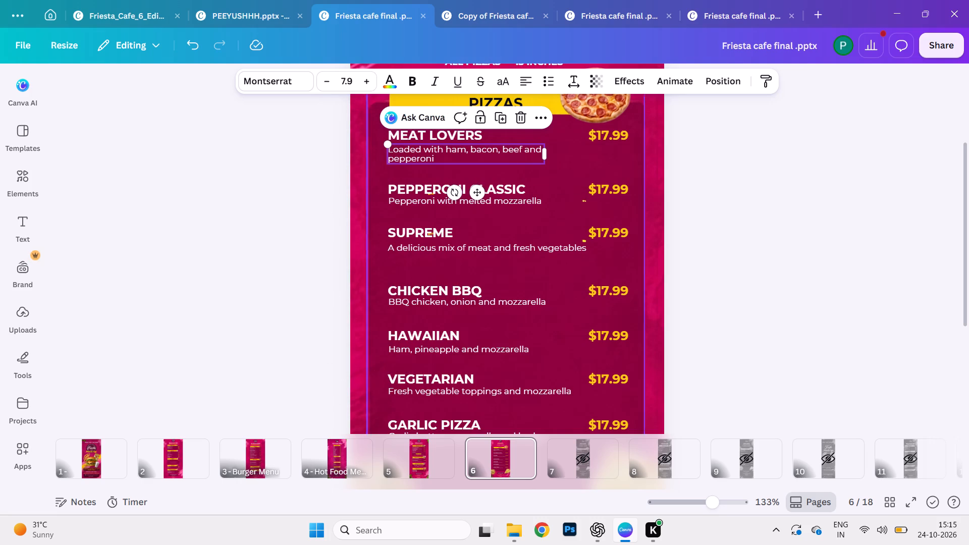
Recheck the font sizes of the pizza descriptions from Pepperoni Classic down to Garlic Pizza for consistency.
left_click(431, 200)
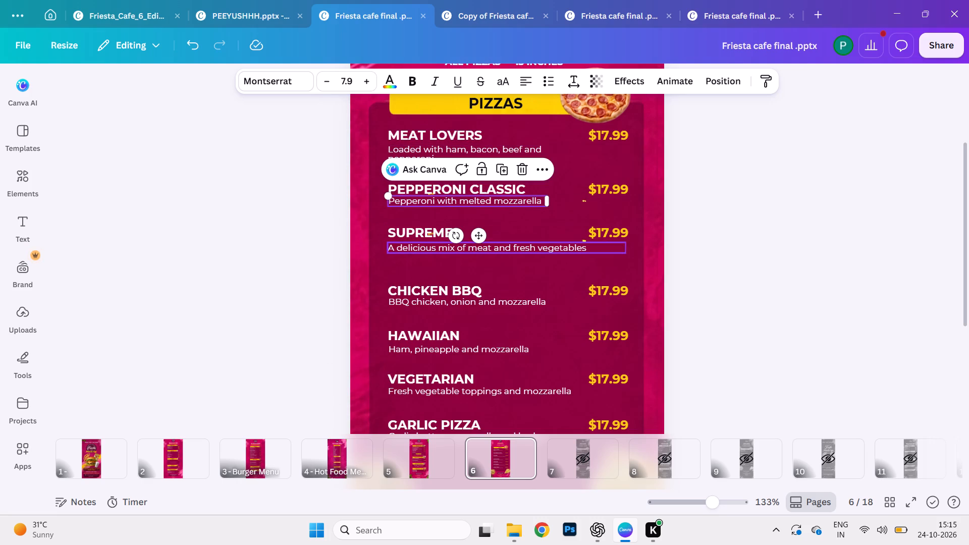
left_click(425, 247)
scroll(425, 247, "down", 1)
left_click(434, 168)
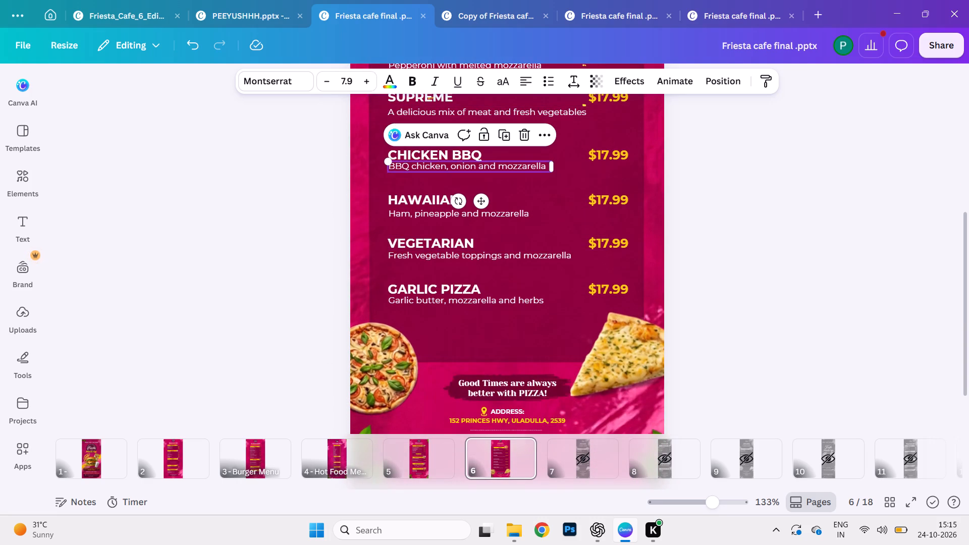
left_click(434, 213)
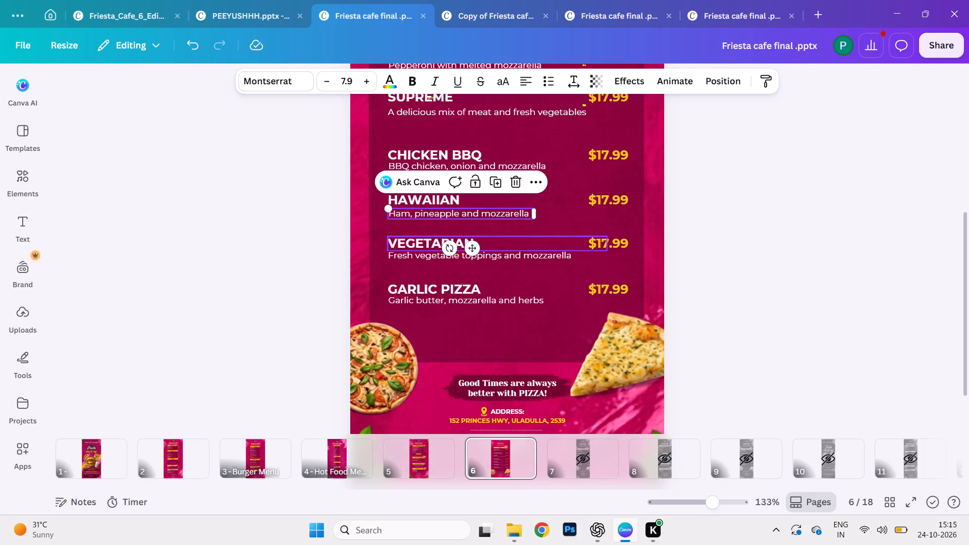
left_click(431, 257)
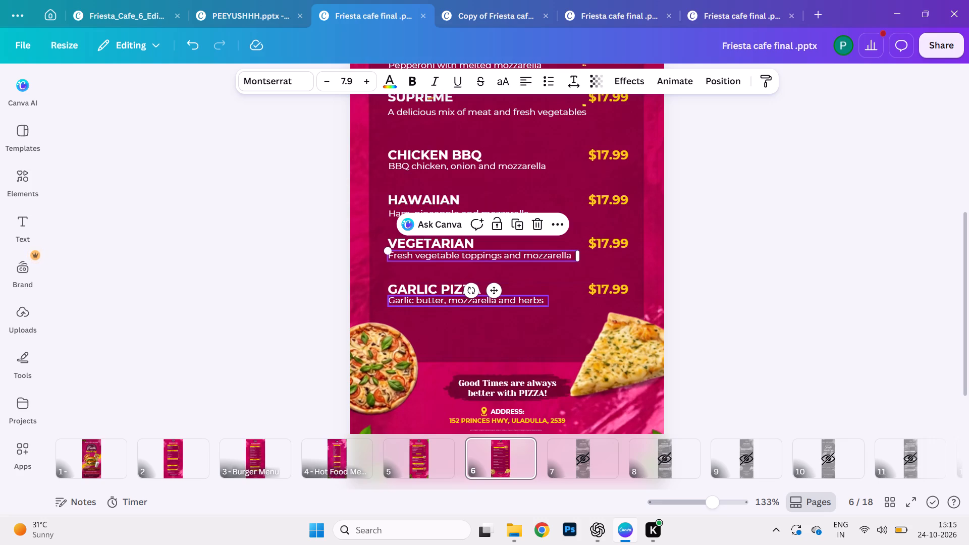
left_click(432, 298)
left_click(219, 202)
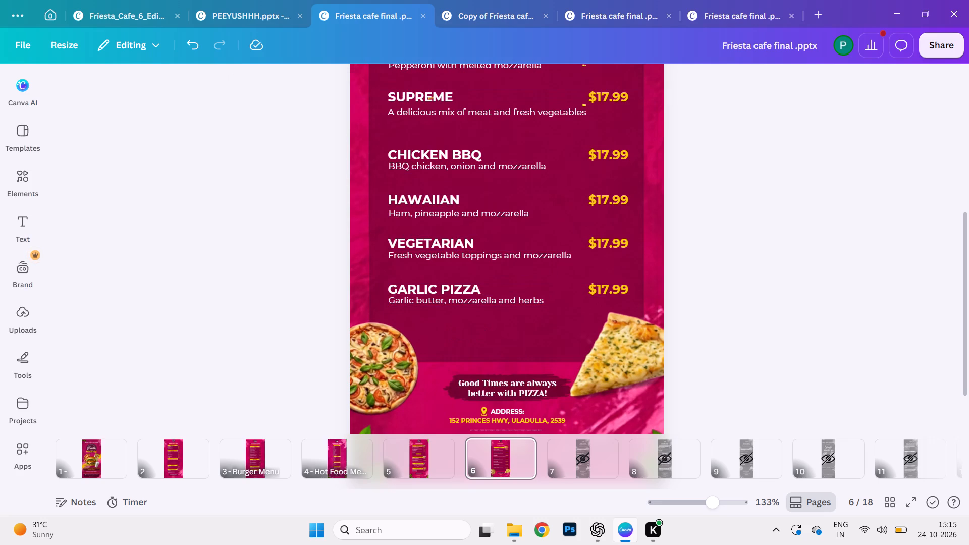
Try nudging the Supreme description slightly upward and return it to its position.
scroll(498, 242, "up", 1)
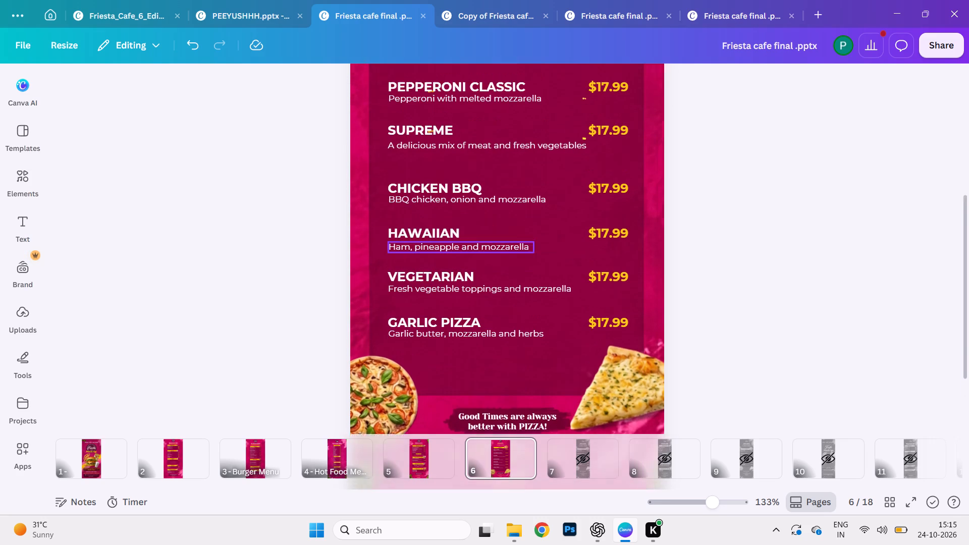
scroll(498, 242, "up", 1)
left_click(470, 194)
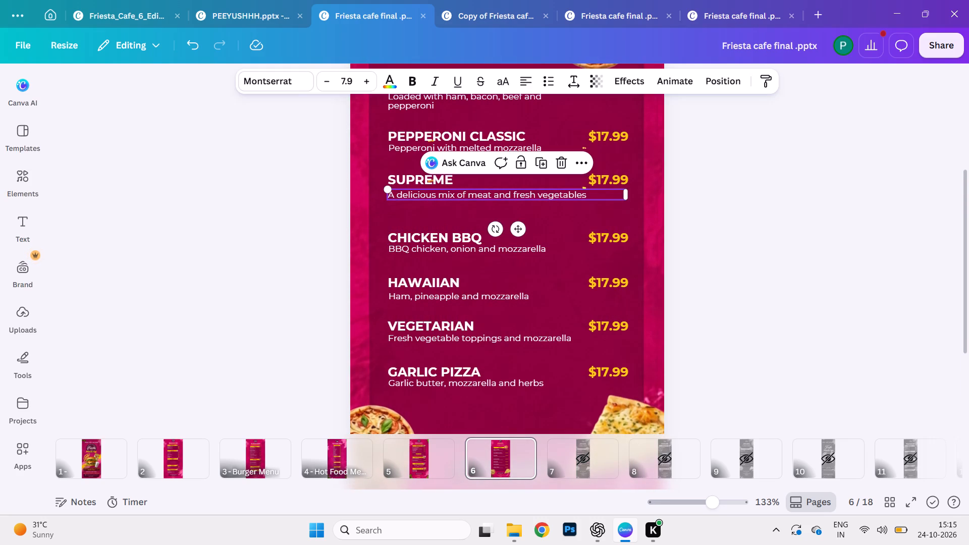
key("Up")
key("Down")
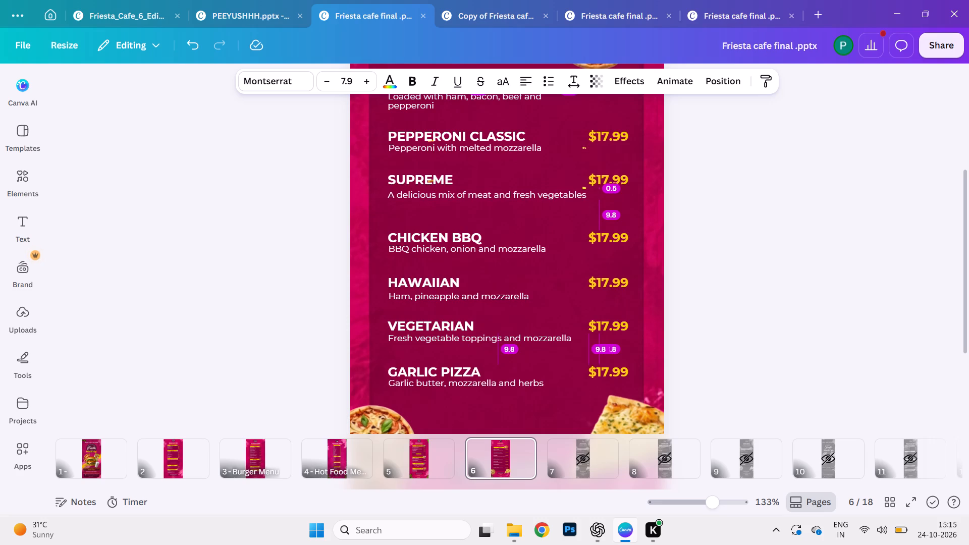
Nudge the Pepperoni Classic description slightly down, away from its title.
left_click(470, 149)
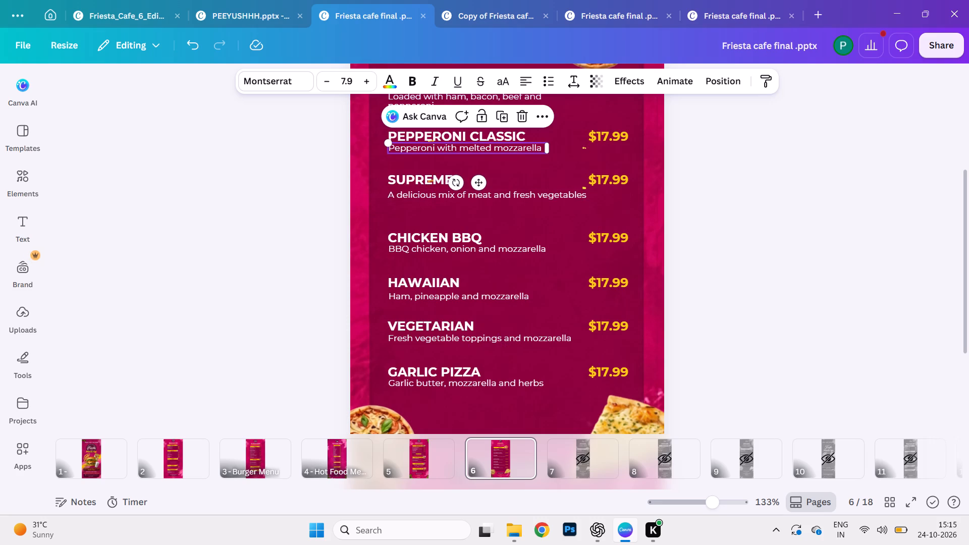
key("Down")
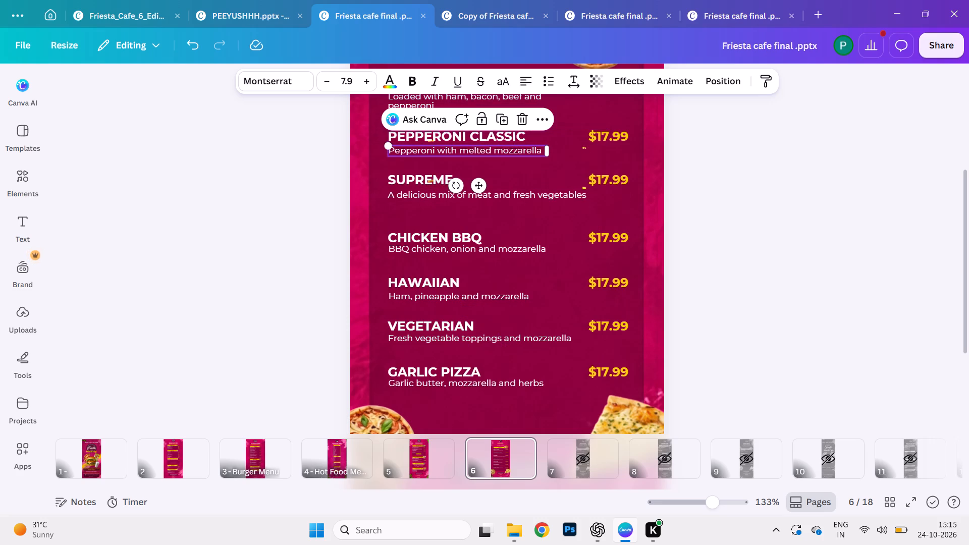
scroll(496, 213, "up", 1)
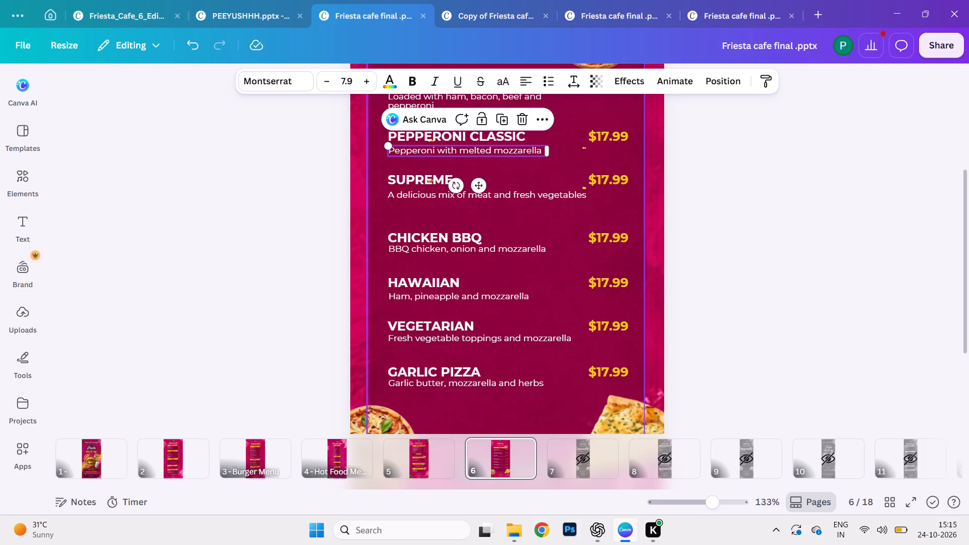
scroll(496, 213, "up", 1)
left_click(242, 249)
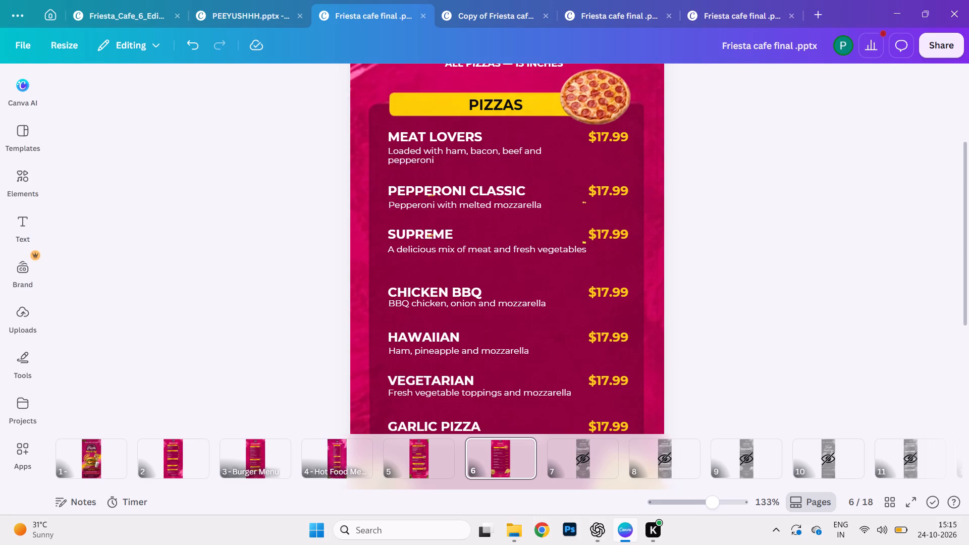
Narrow the Supreme description's text box to about 50.7 wide so the text wraps onto two lines.
scroll(242, 249, "down", 1)
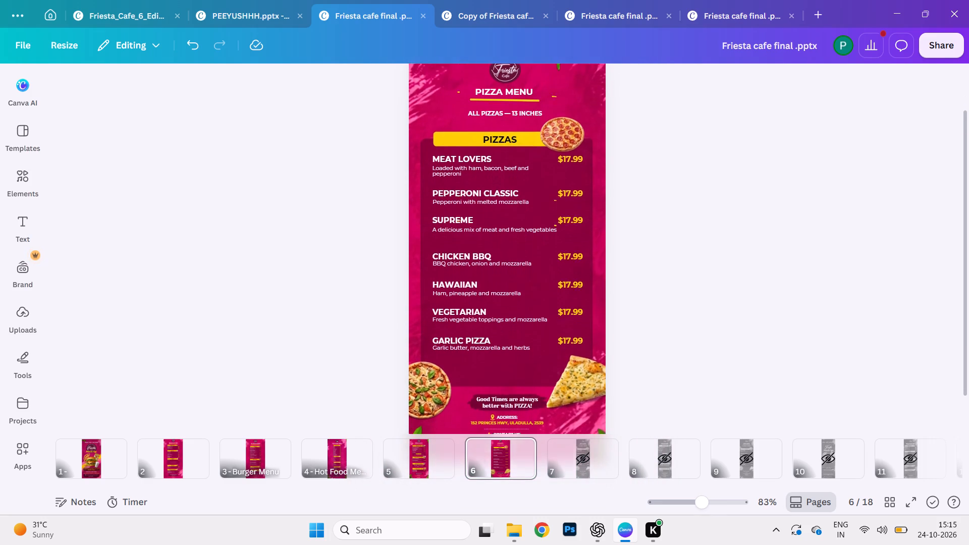
scroll(242, 249, "down", 1)
left_click(544, 215)
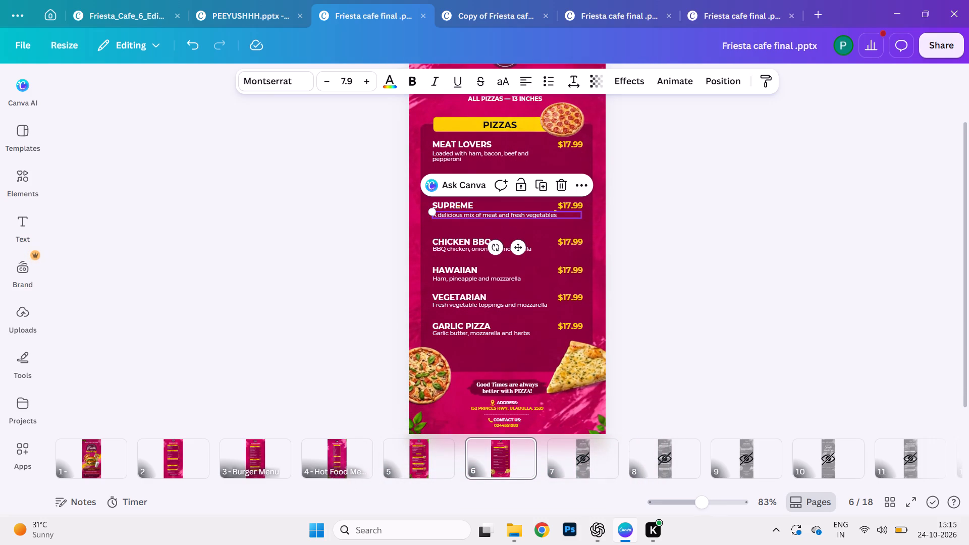
left_click_drag(582, 213, 534, 215)
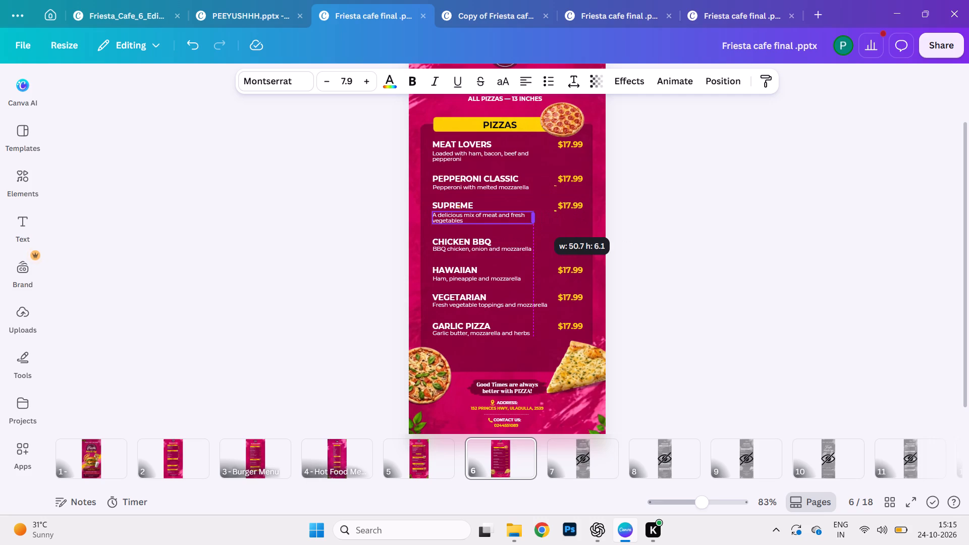
Widen the Supreme description's text box slightly, keeping its text on two lines.
left_click_drag(534, 215, 539, 217)
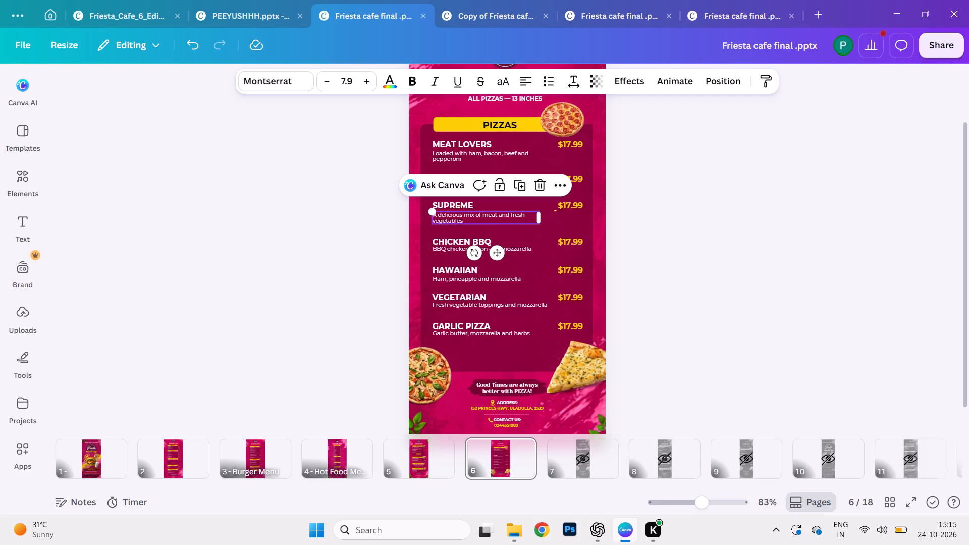
left_click(347, 238)
Nudge the Chicken BBQ, Vegetarian and Garlic Pizza descriptions slightly down, away from their titles.
scroll(347, 238, "down", 1)
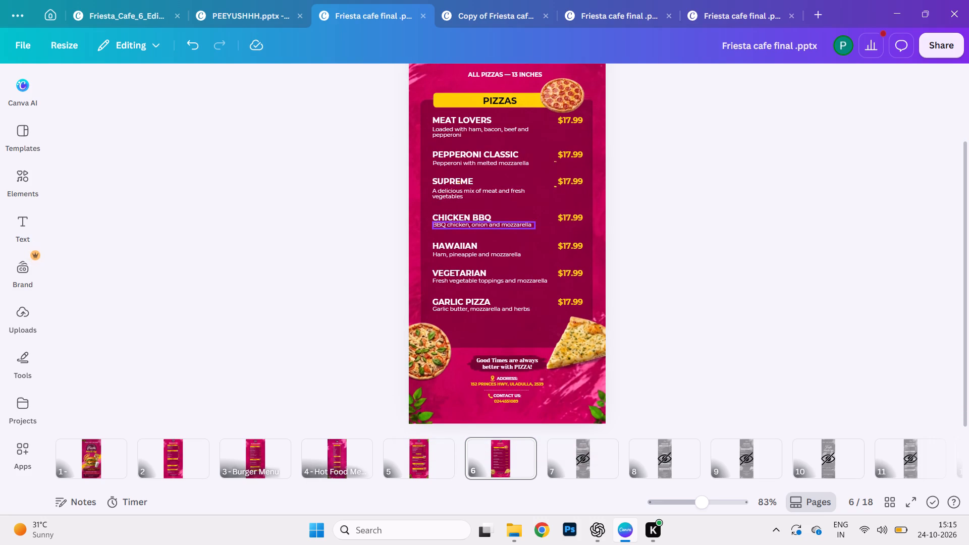
left_click(507, 221)
left_click(250, 243)
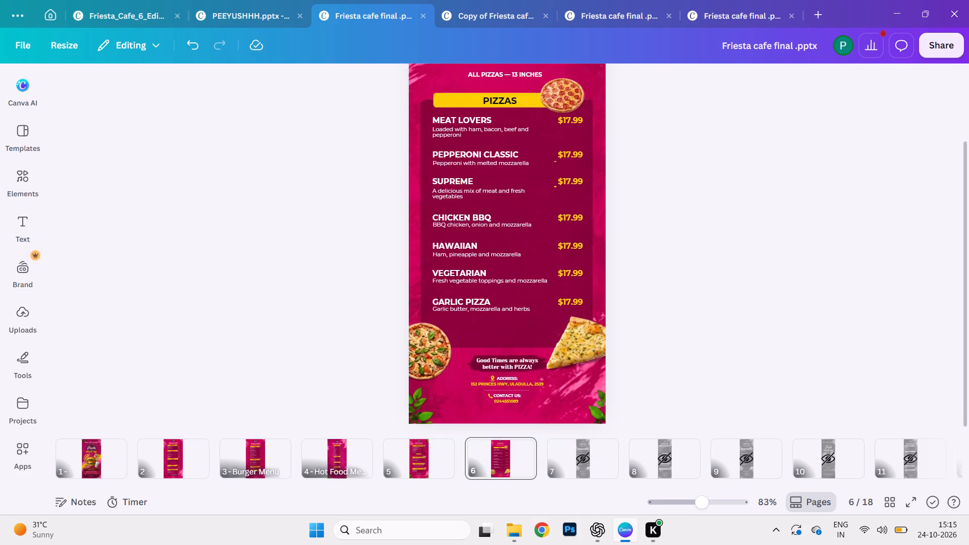
left_click(482, 226)
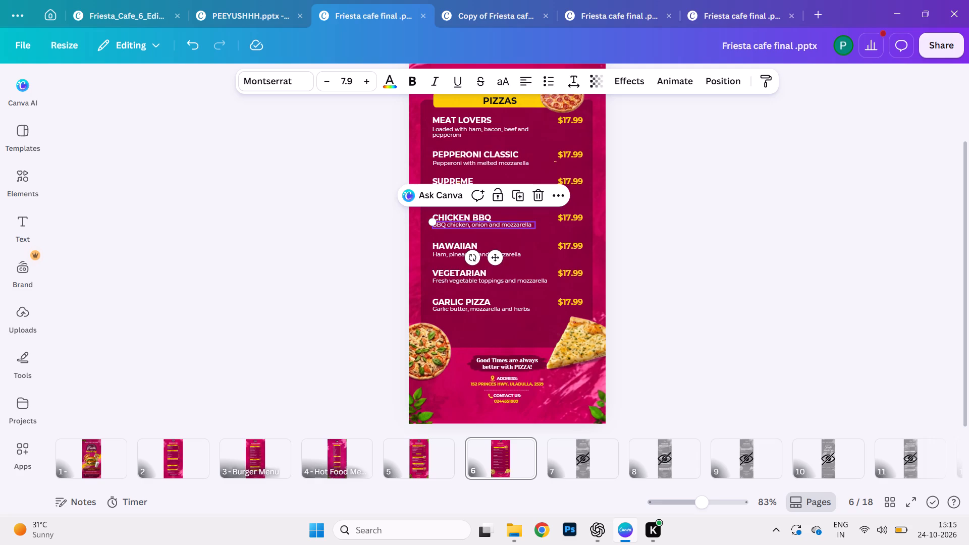
key("Down")
left_click(376, 241)
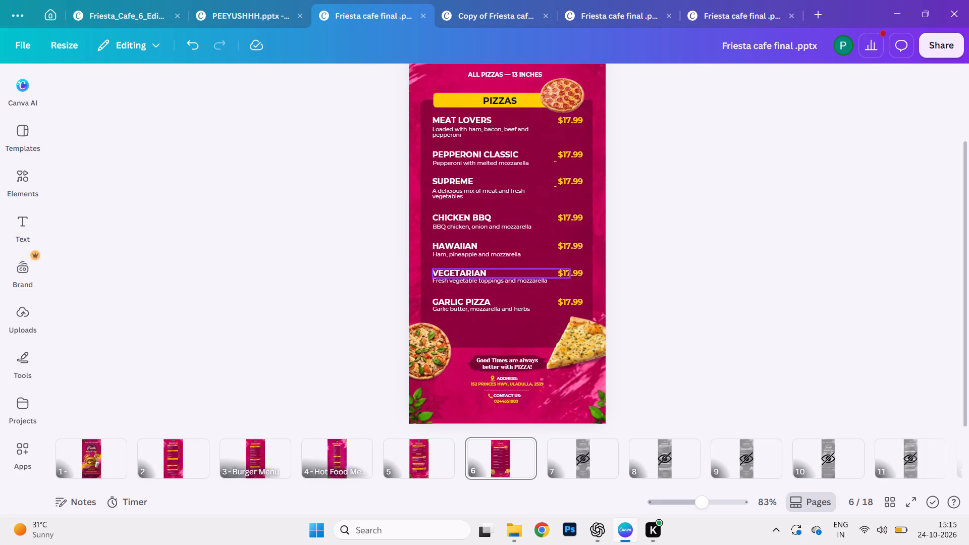
left_click(481, 279)
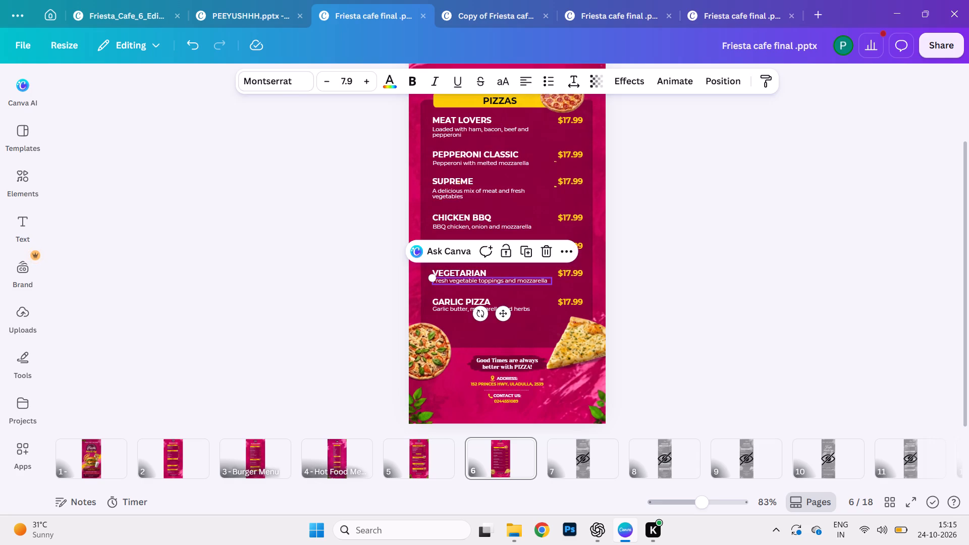
key("Down")
left_click(355, 352)
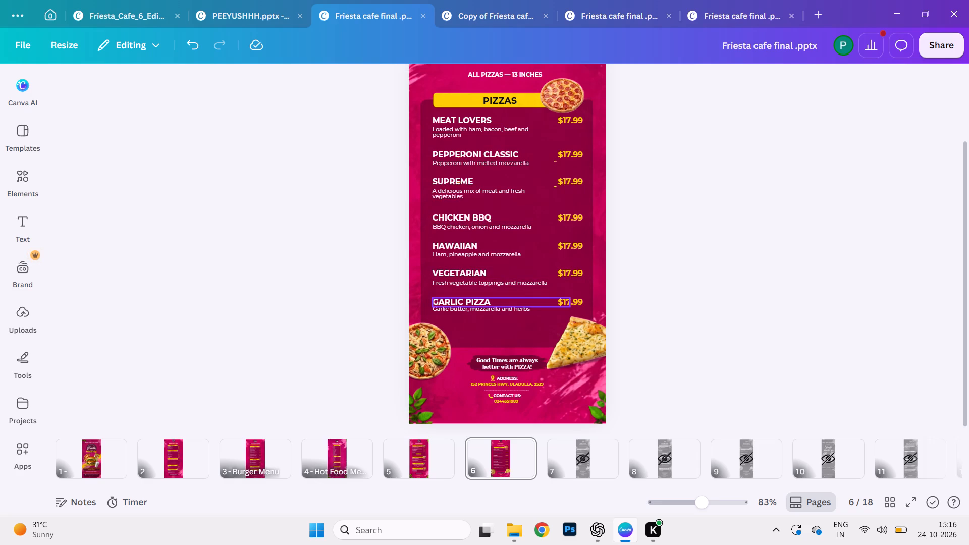
left_click(471, 311)
key("Down")
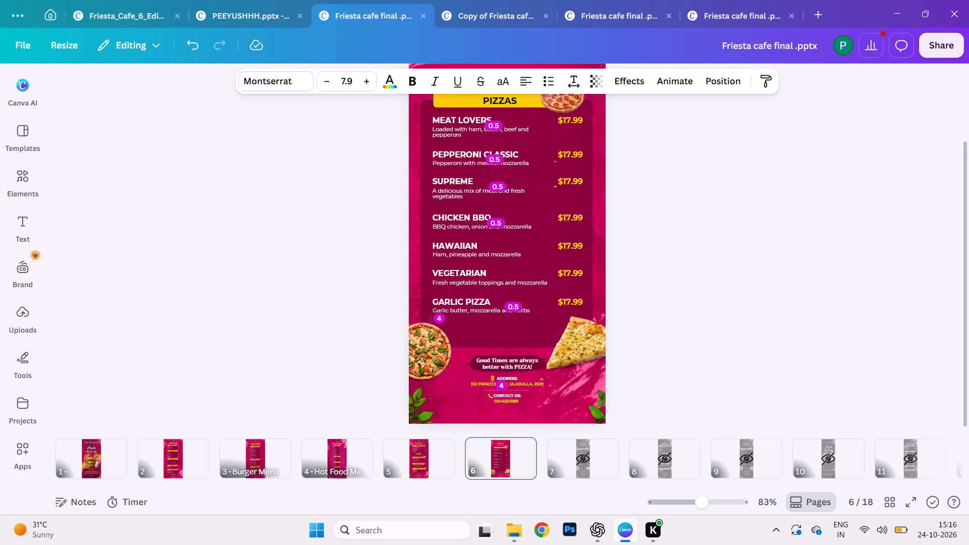
left_click(302, 274)
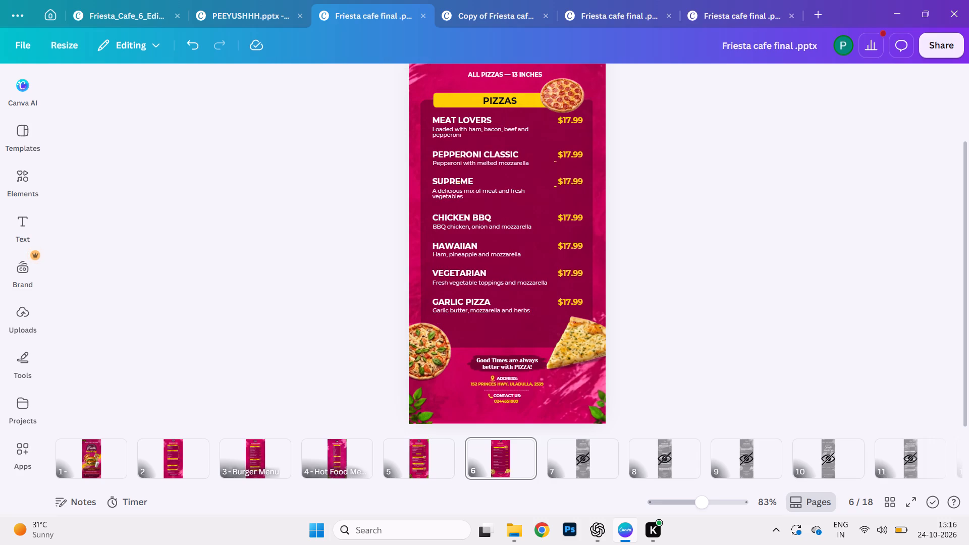
Examine the Pizza Menu footer up close and compare its address and contact block with those on pages 2 and 5.
scroll(302, 274, "down", 1)
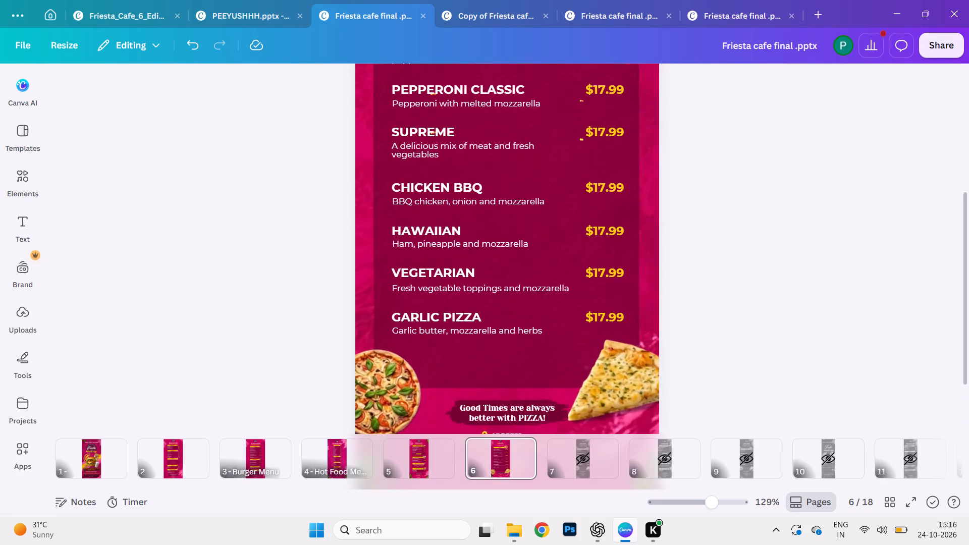
scroll(302, 274, "down", 2)
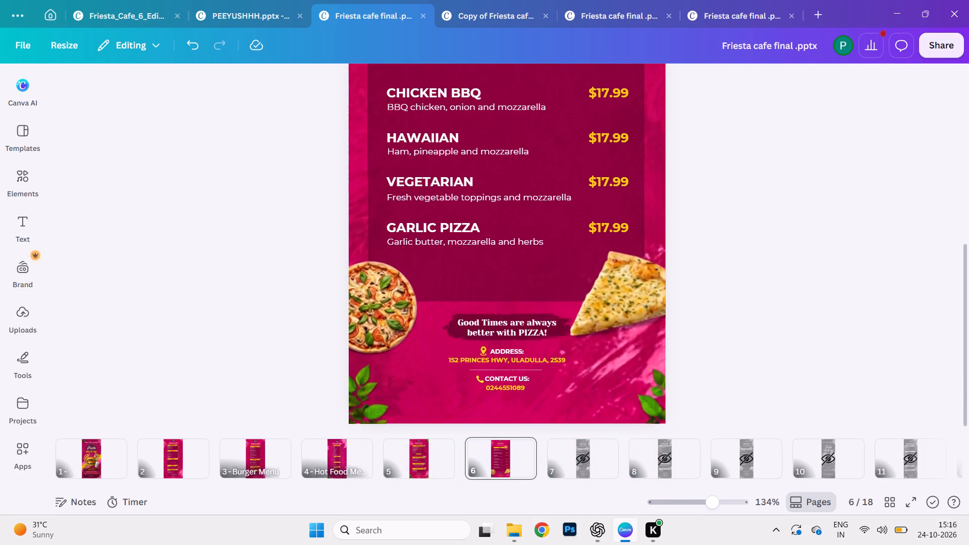
scroll(302, 274, "down", 2)
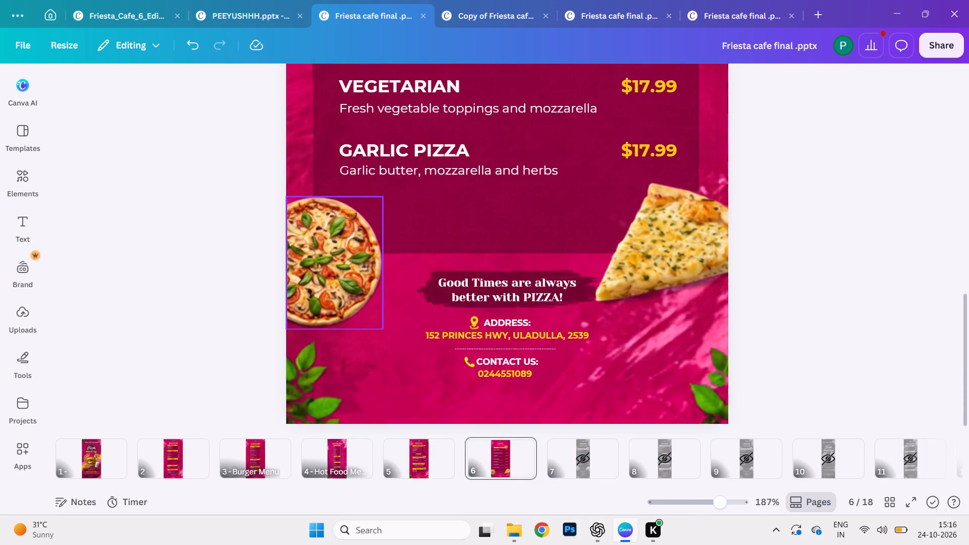
left_click(330, 265)
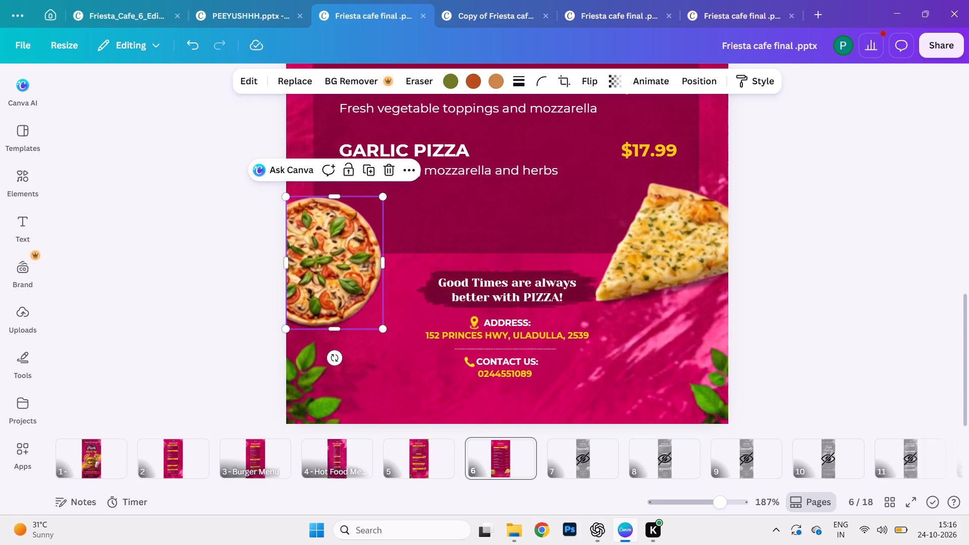
left_click(188, 254)
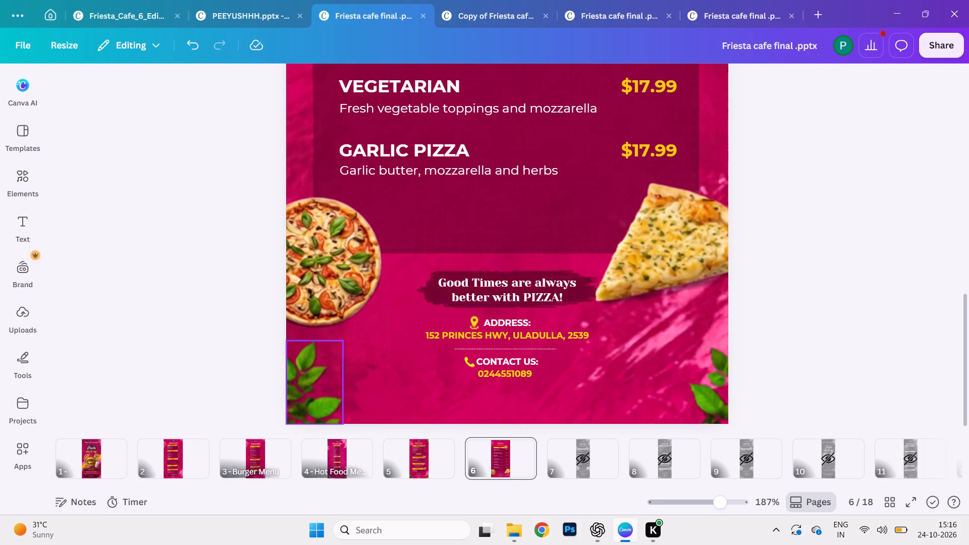
left_click(179, 452)
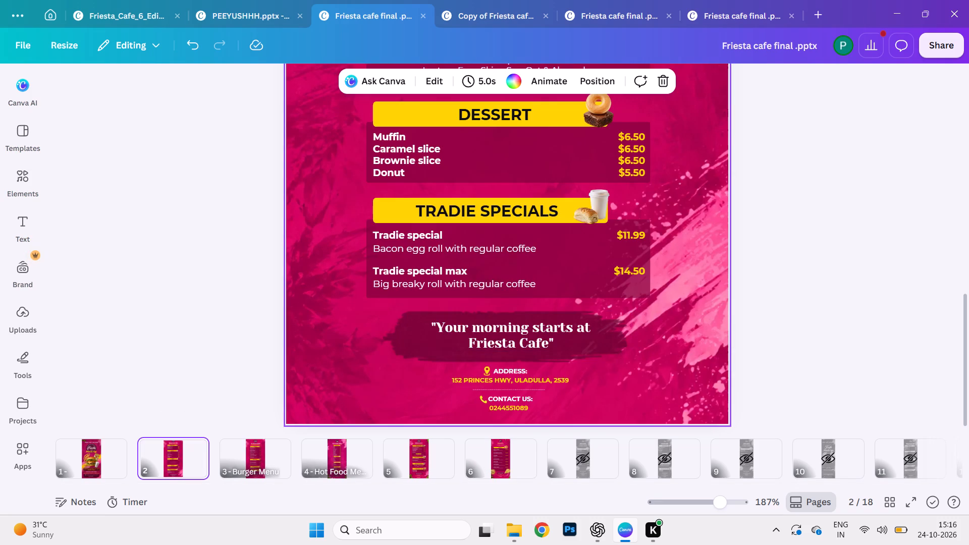
left_click(401, 341)
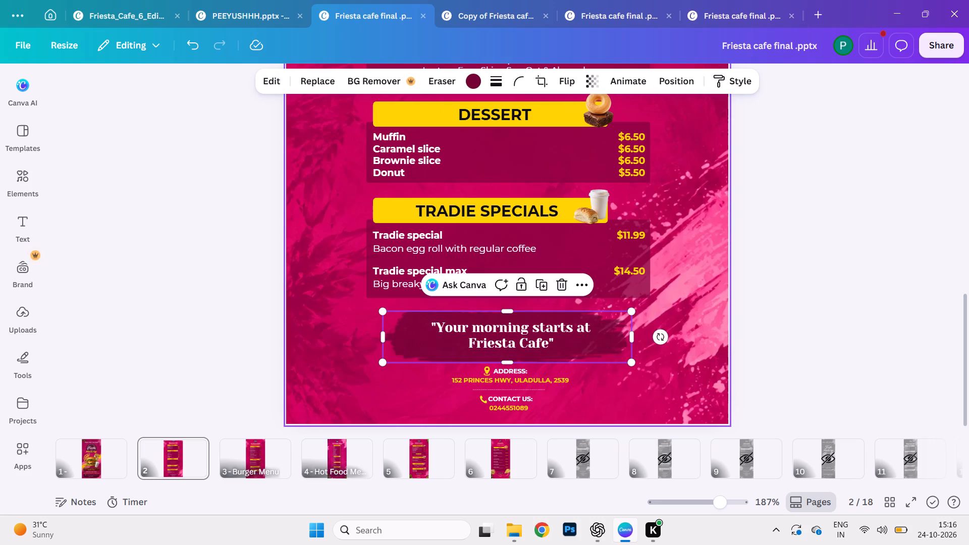
left_click(233, 344)
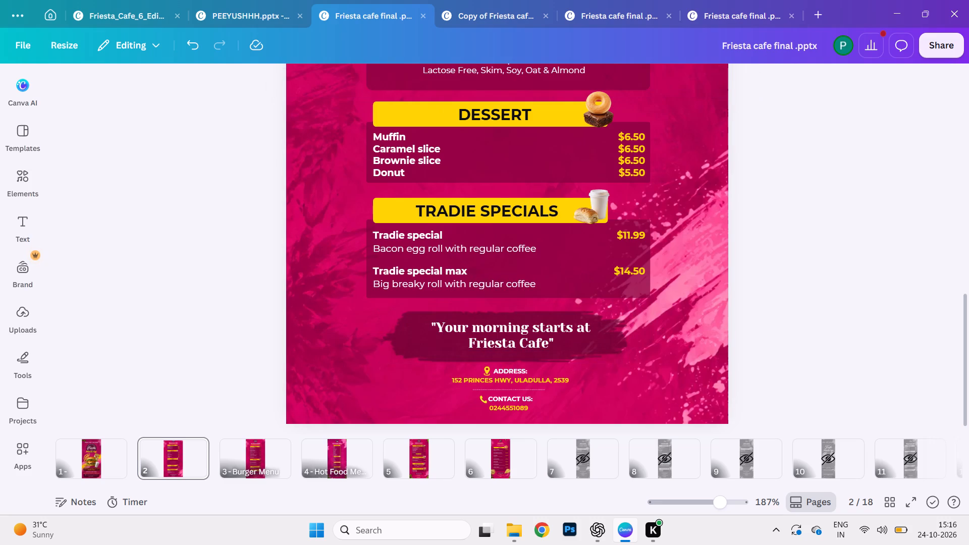
scroll(502, 361, "down", 1)
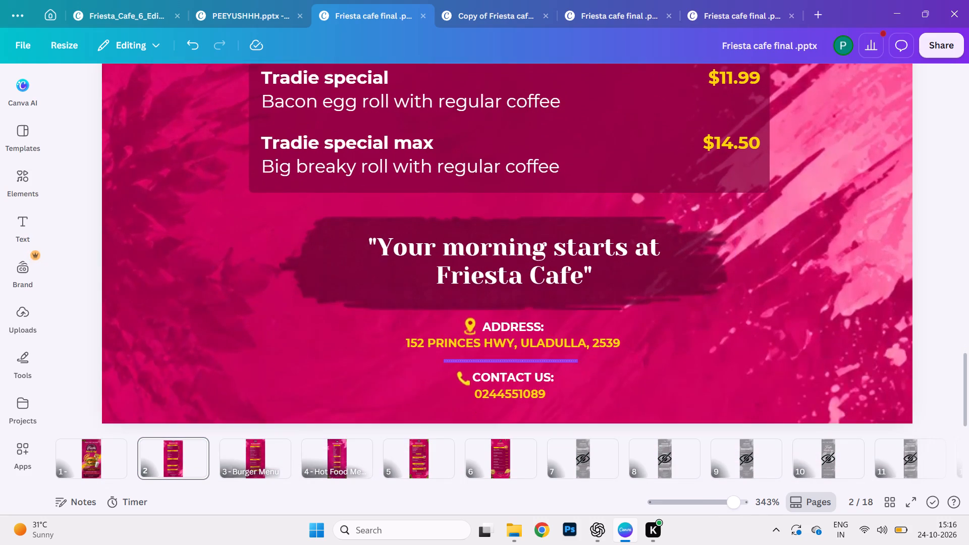
scroll(502, 361, "down", 1)
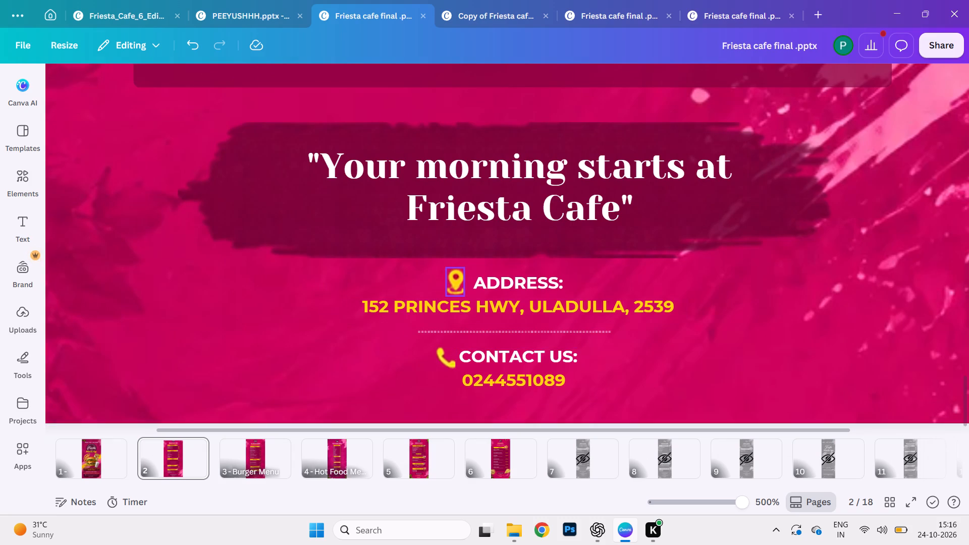
left_click(415, 453)
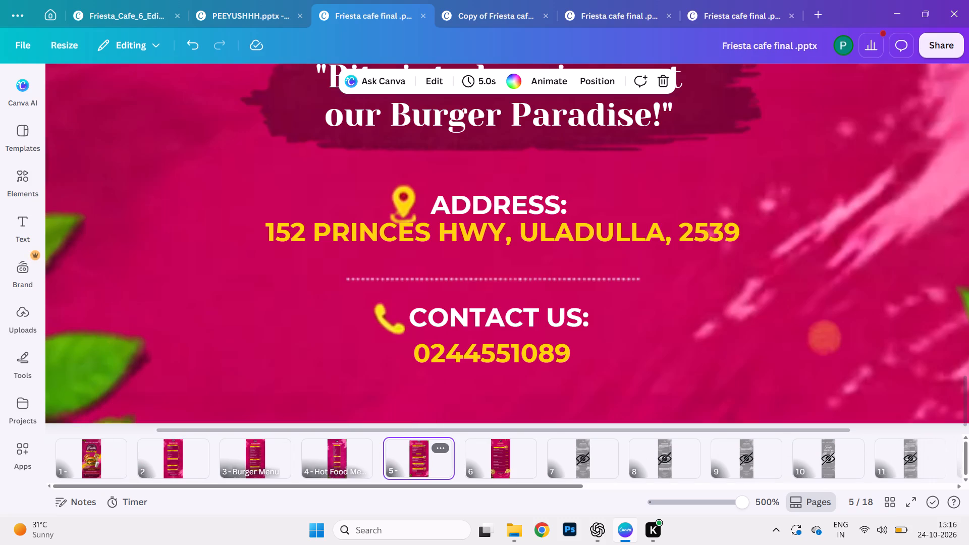
Recolour the dark red part of the address pin icon on the Pizza Menu page with the design's yellow.
left_click(508, 454)
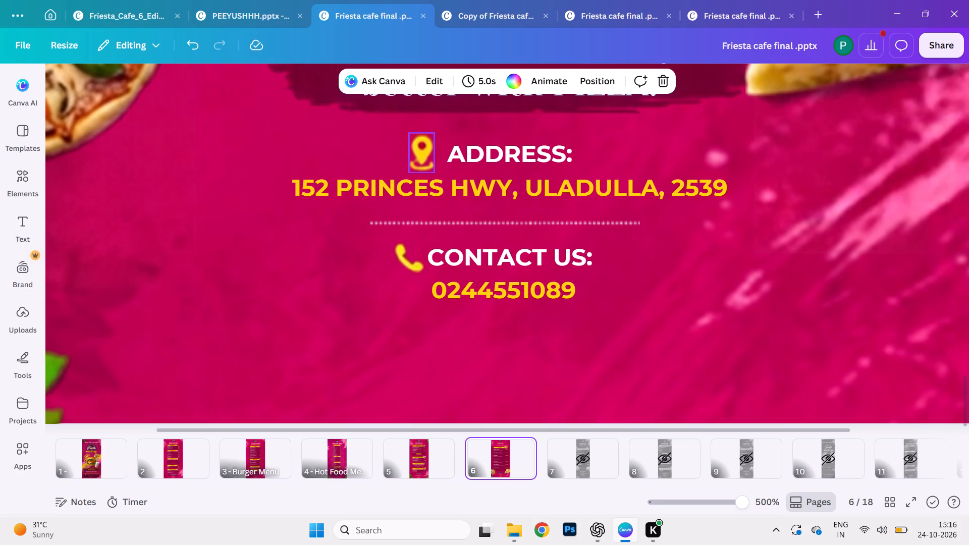
left_click(420, 149)
left_click(452, 83)
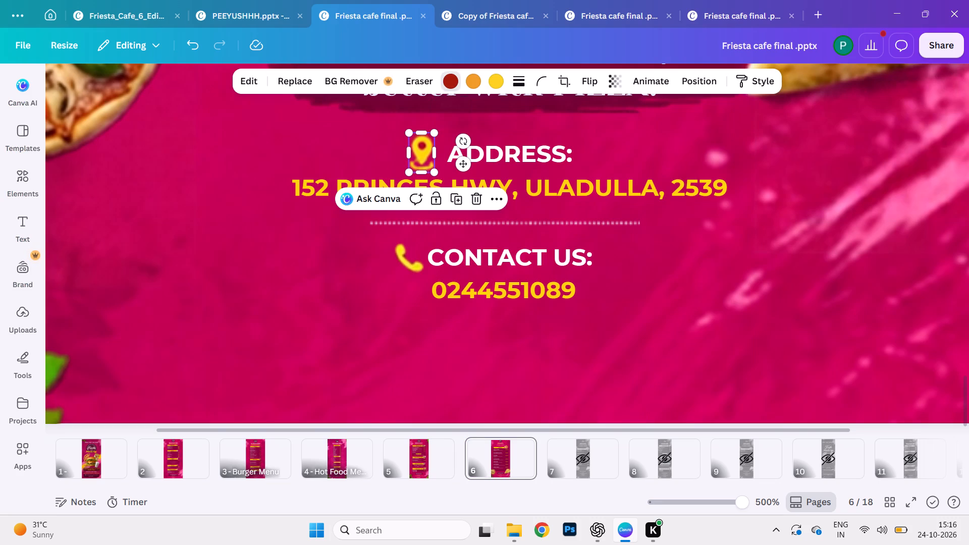
left_click(182, 203)
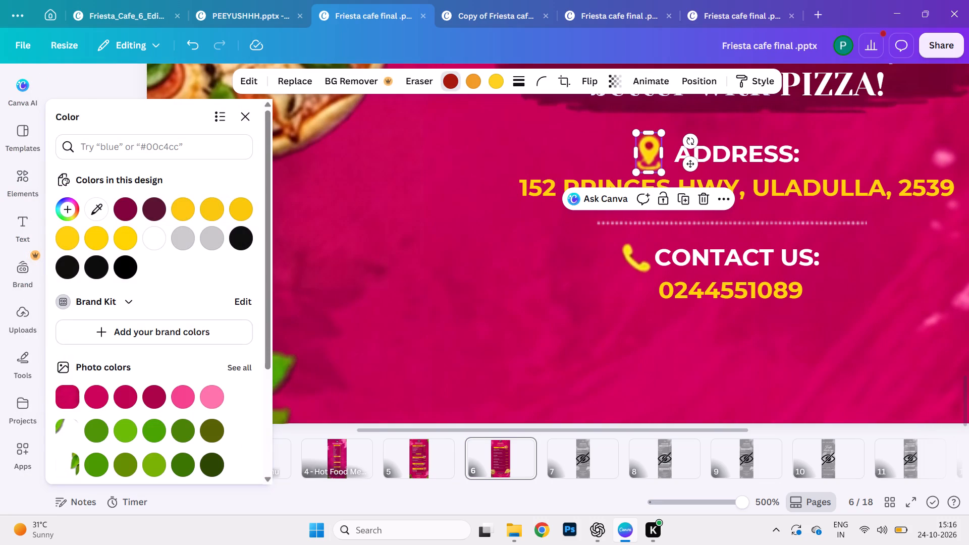
left_click(182, 203)
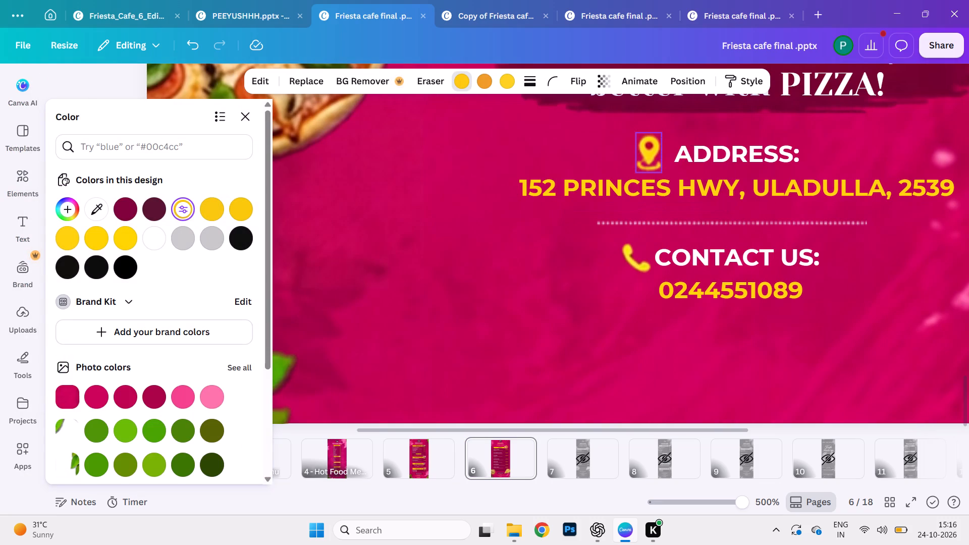
left_click(534, 266)
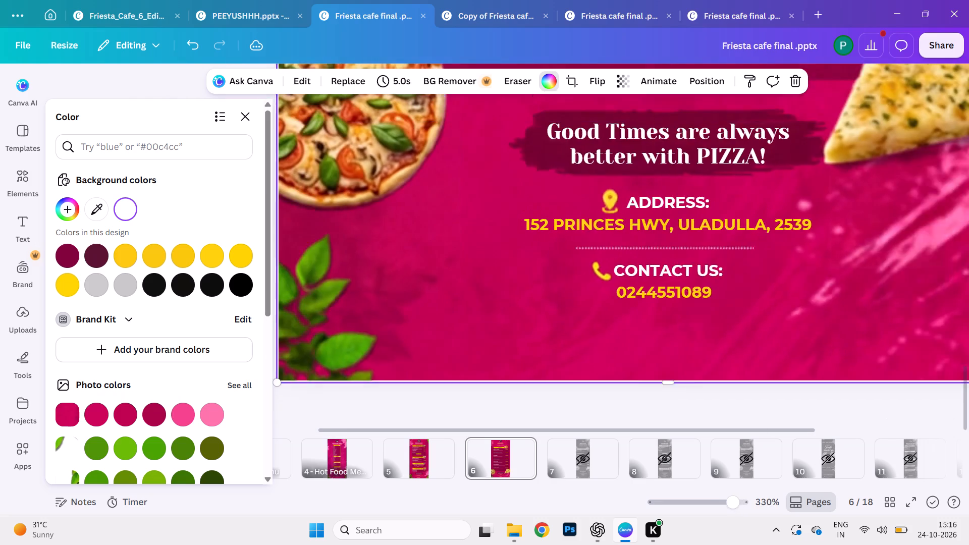
scroll(730, 152, "up", 3)
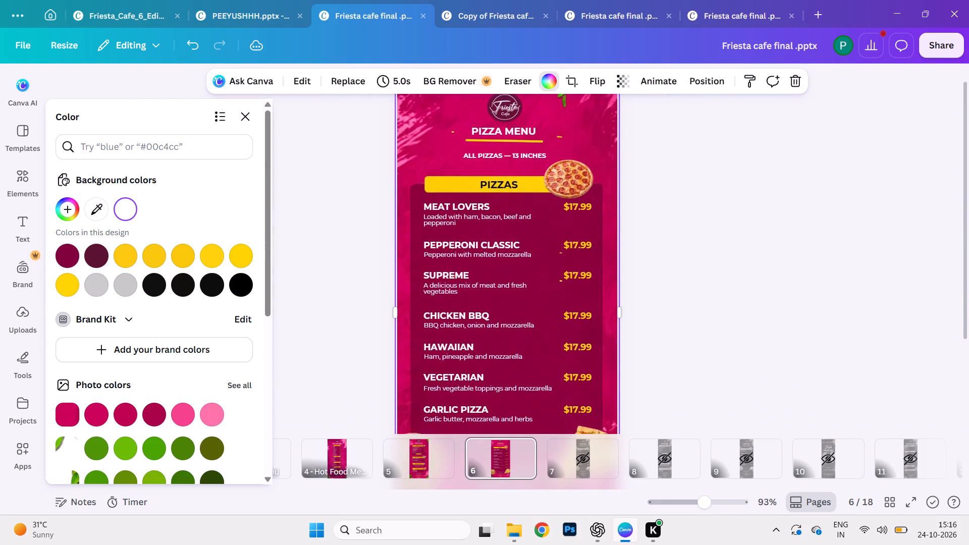
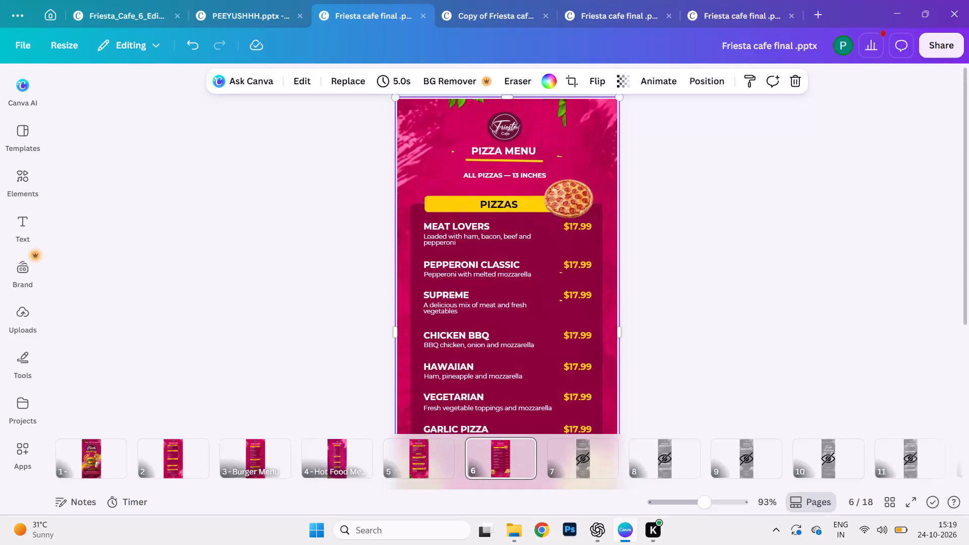
Go to the cover on page 1 and examine it from the logo down to the address and contact block.
scroll(836, 203, "up", 1)
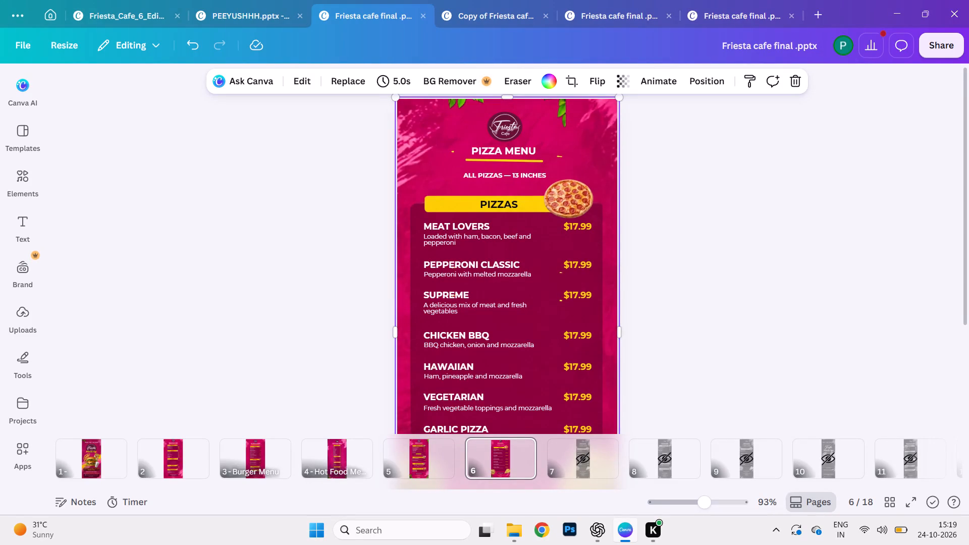
scroll(835, 203, "up", 1)
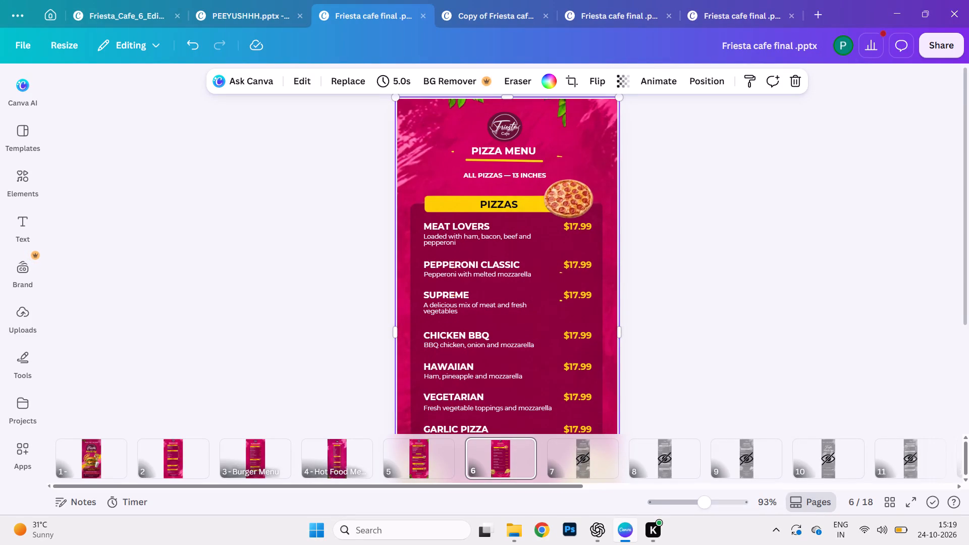
left_click(95, 453)
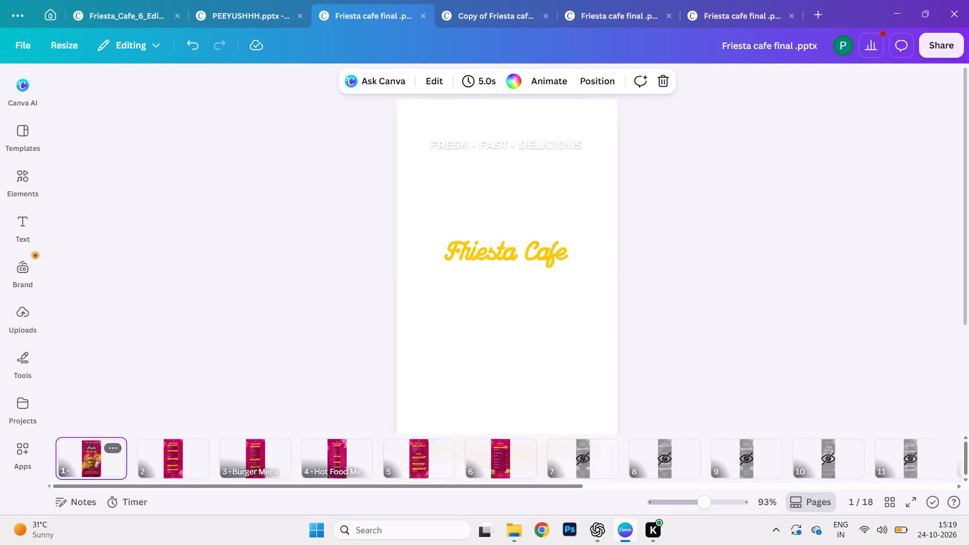
scroll(518, 327, "down", 5)
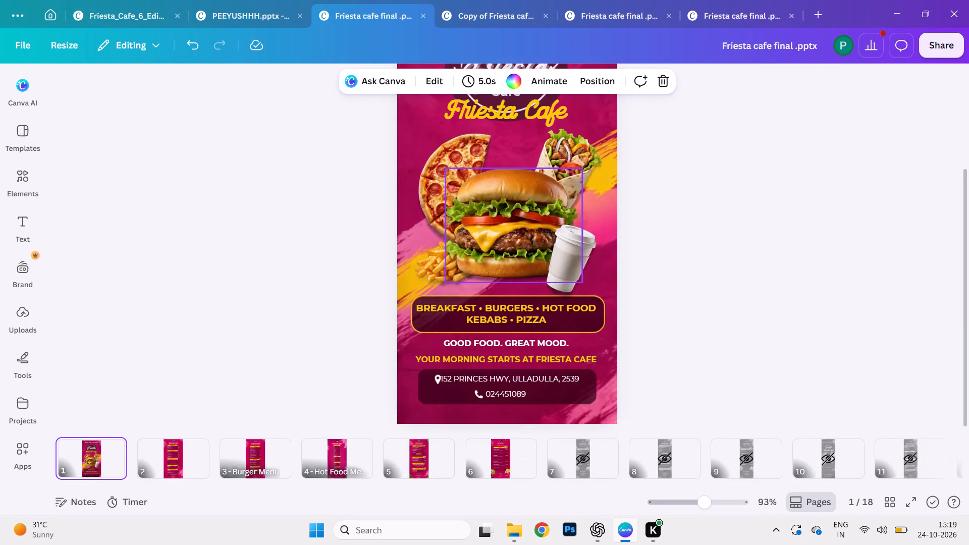
scroll(518, 327, "up", 3)
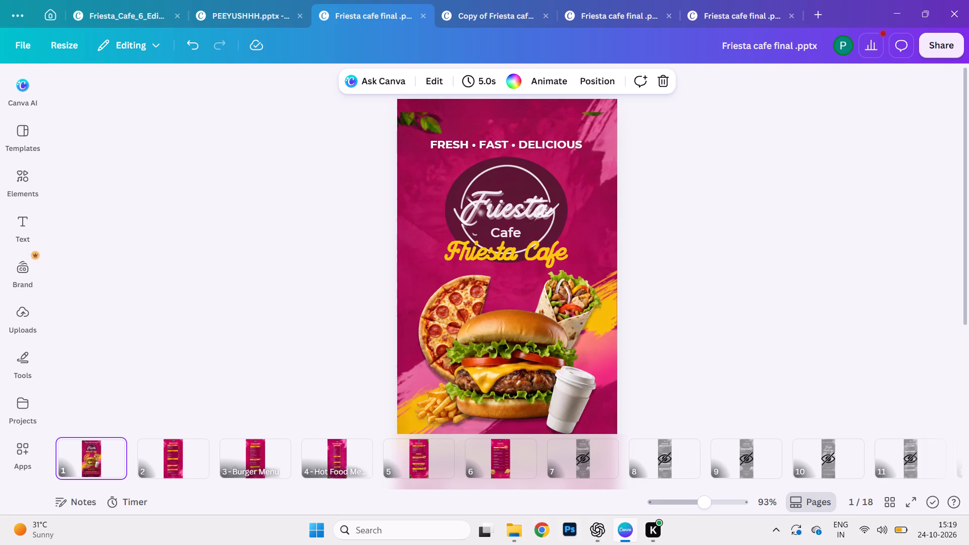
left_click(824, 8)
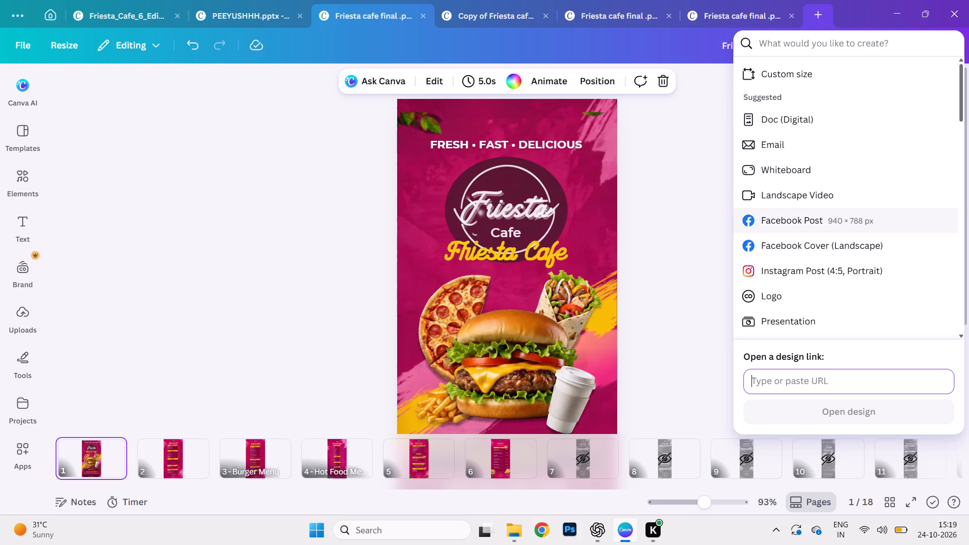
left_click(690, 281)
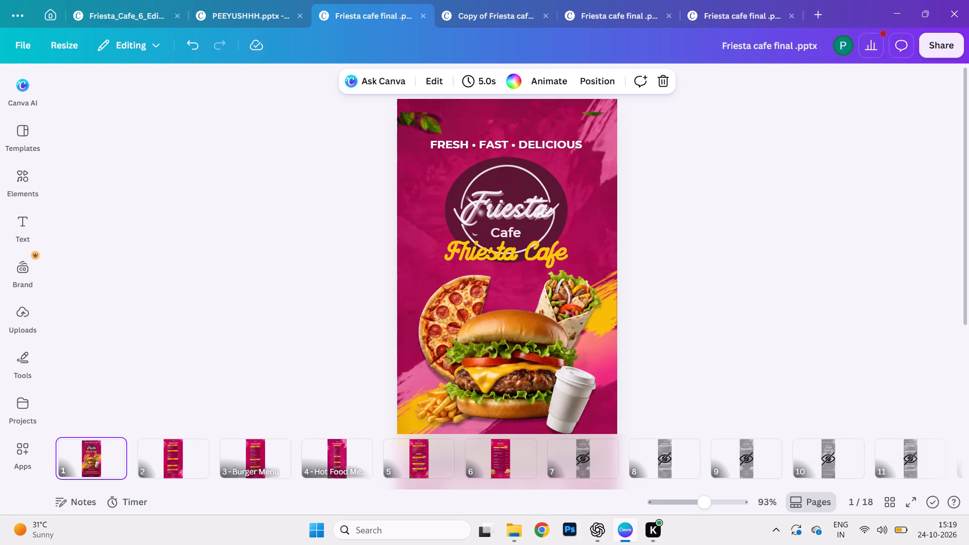
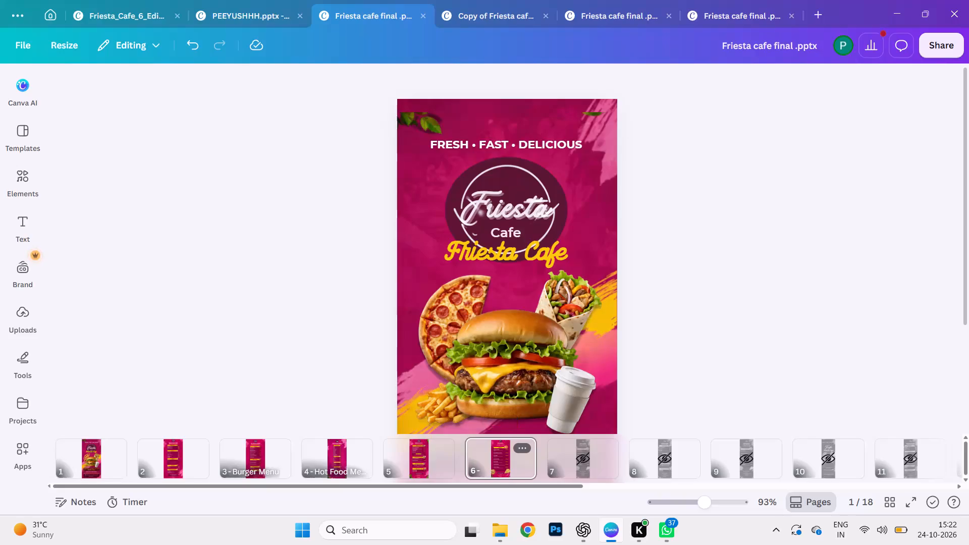
On page 6, replace the pepperoni pizza image beside the PIZZAS heading with a round olive-and-vegetable pizza photo, searching for "pizza".
left_click(362, 222)
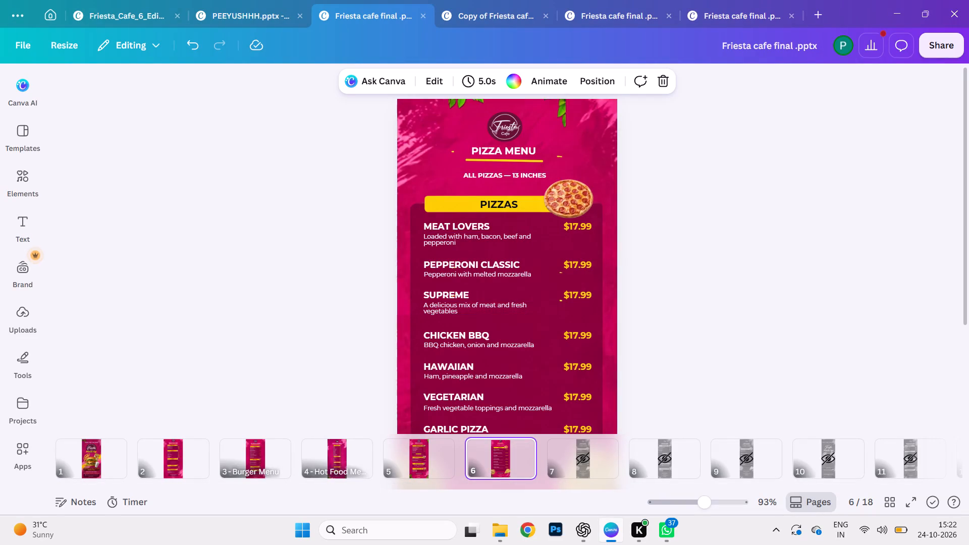
scroll(649, 165, "left", 1)
scroll(649, 165, "up", 1)
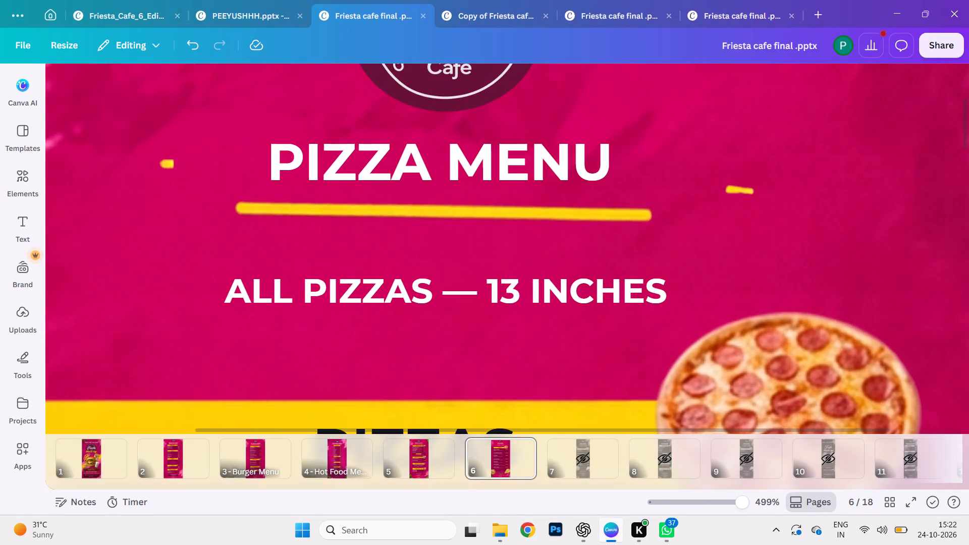
scroll(649, 165, "down", 1)
left_click(767, 335)
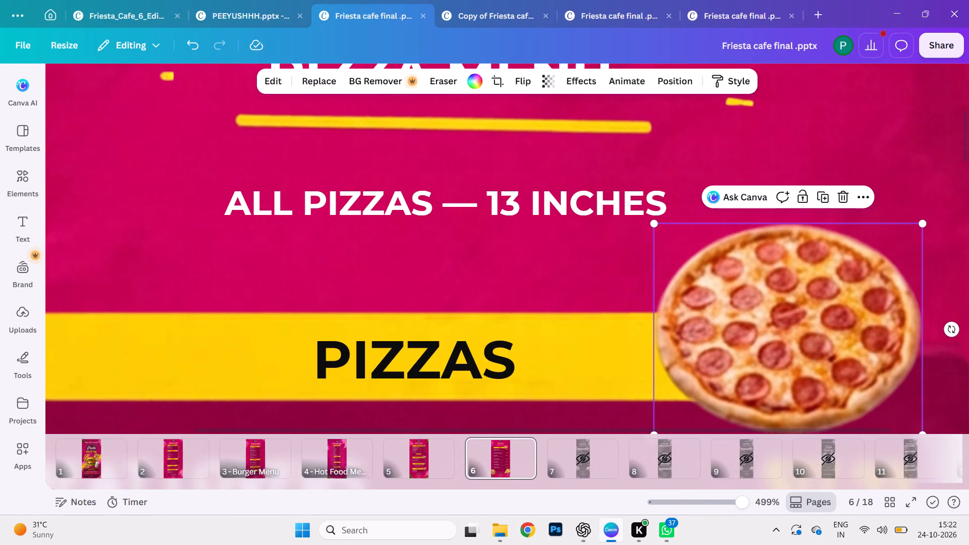
left_click(304, 77)
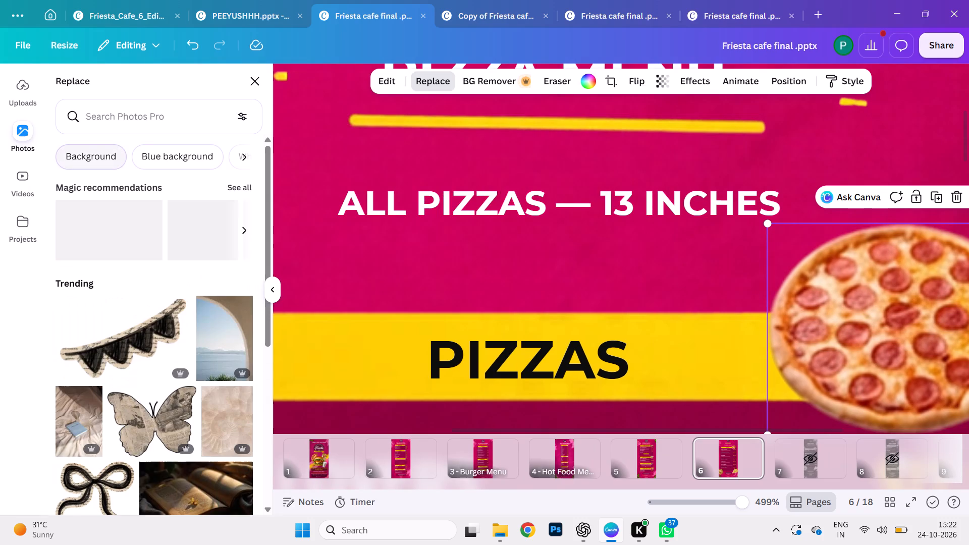
left_click(129, 117)
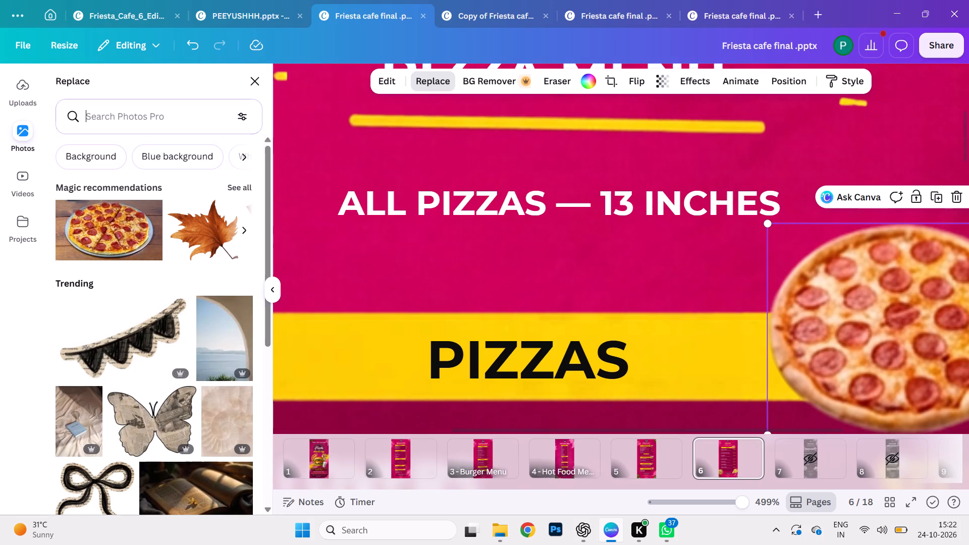
type("pizza")
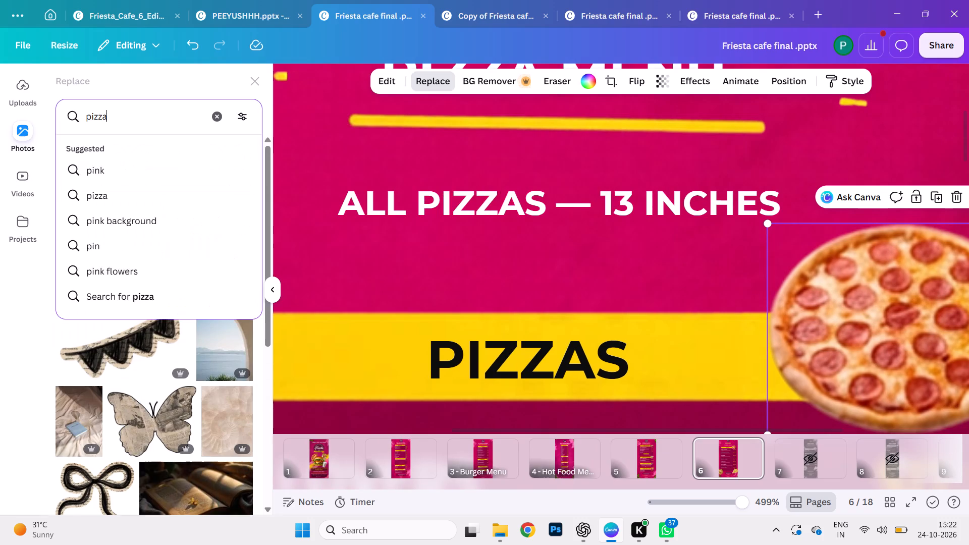
key("Return")
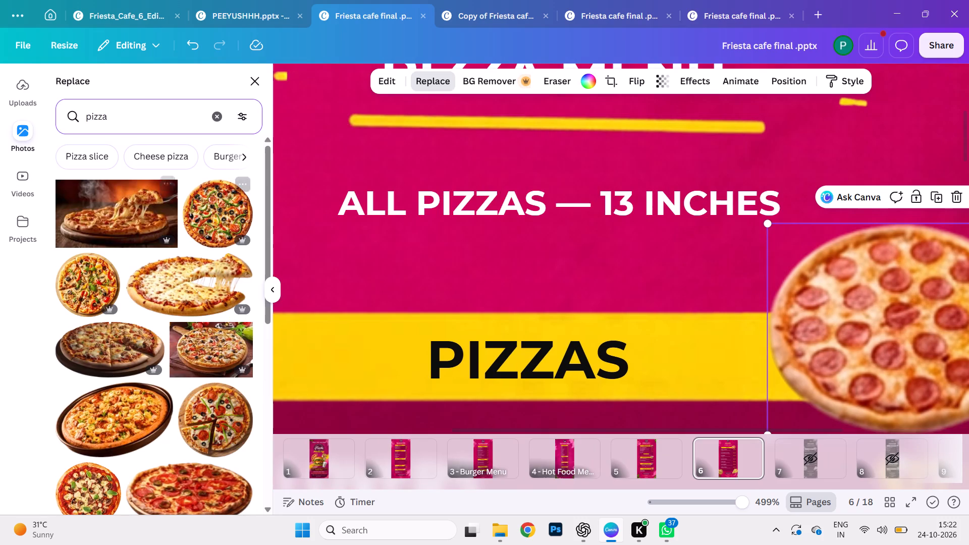
left_click(223, 215)
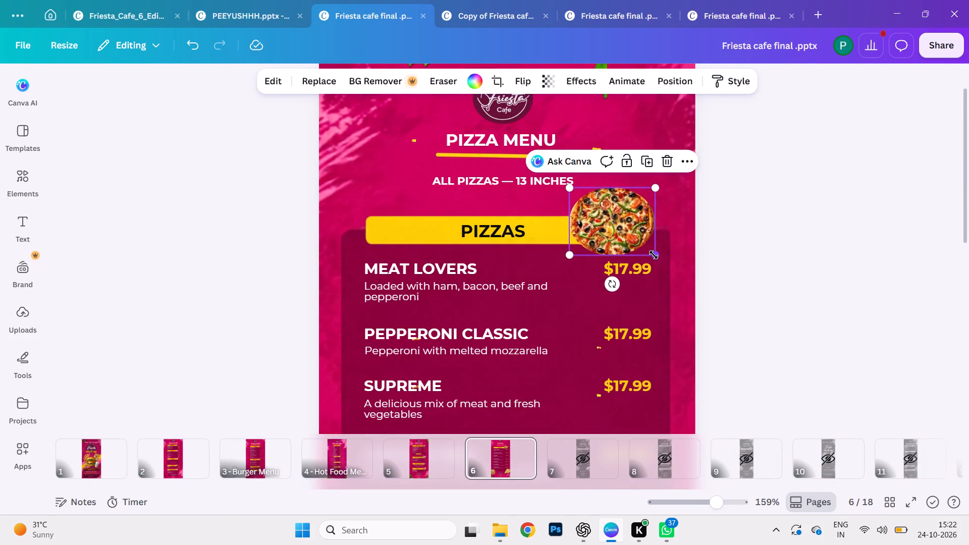
Shrink the new pizza photo slightly and move it down so it sits over the end of the yellow PIZZAS banner.
left_click_drag(654, 255, 644, 248)
left_click_drag(619, 225, 621, 235)
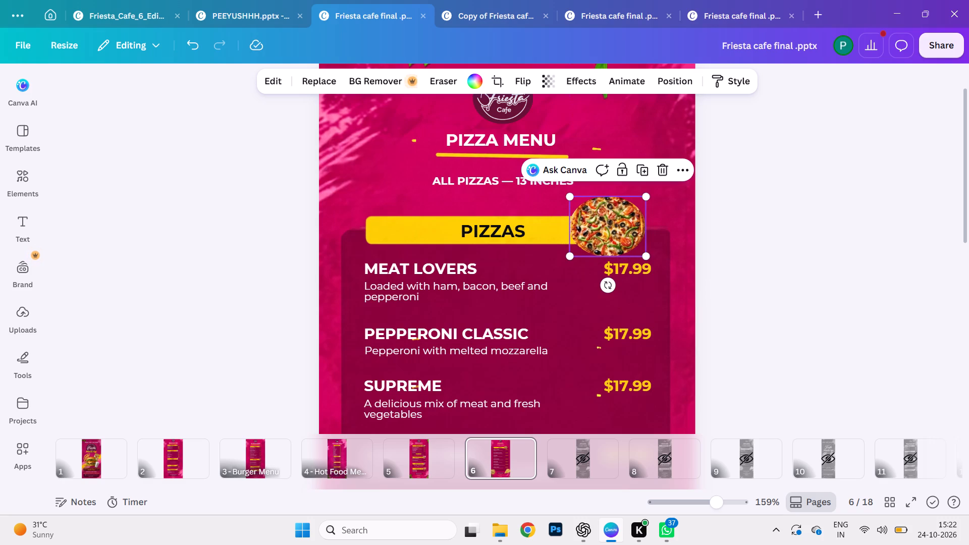
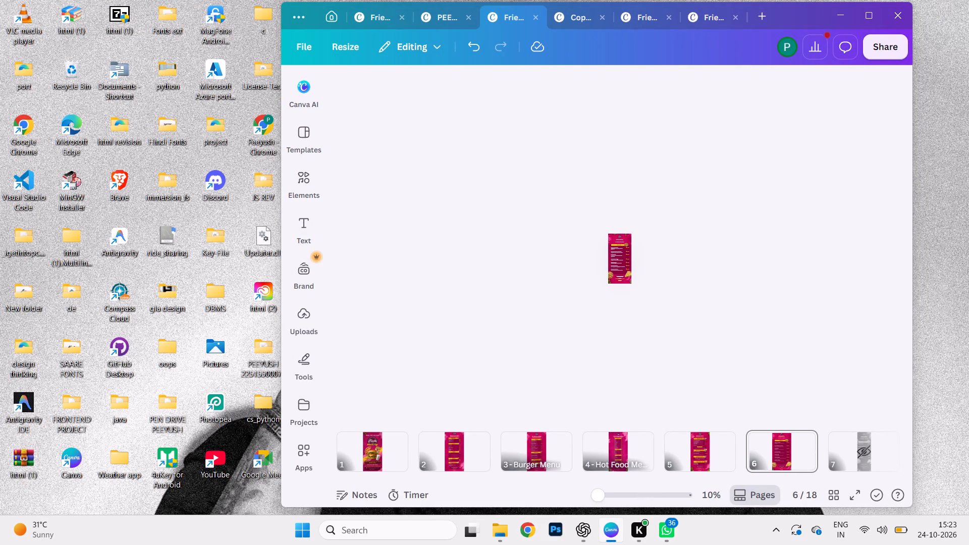
Shrink the design window in both width and height to uncover more of the desktop behind it.
left_click_drag(280, 210, 480, 217)
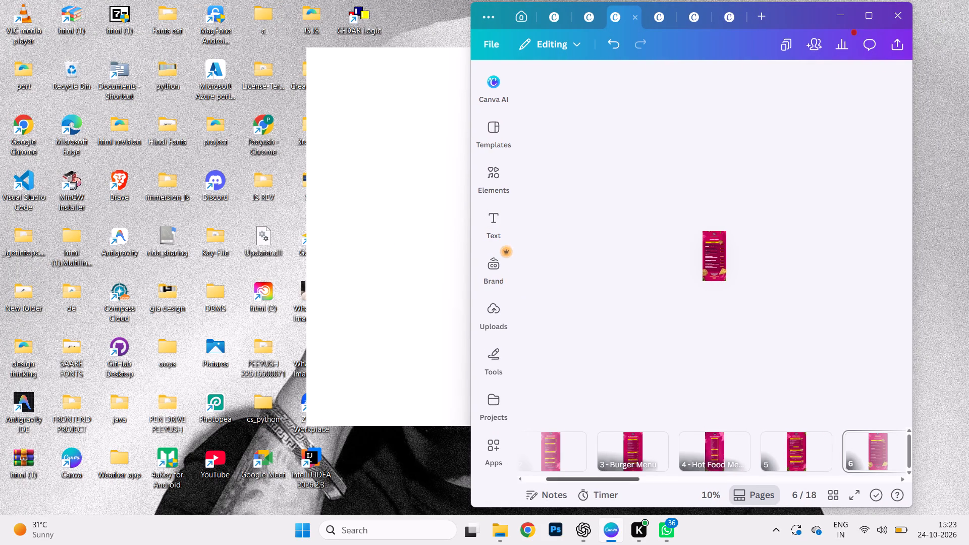
left_click_drag(654, 508, 613, 345)
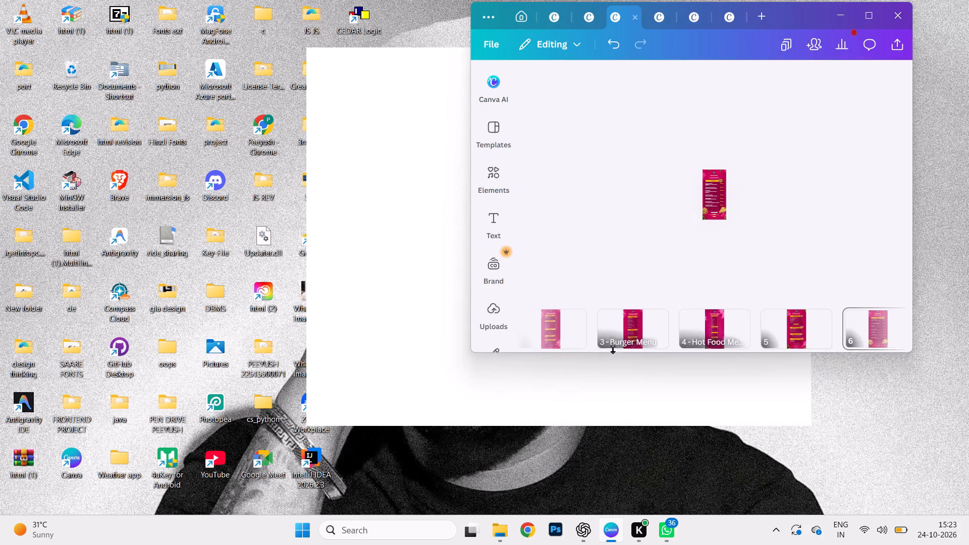
left_click_drag(613, 345, 599, 215)
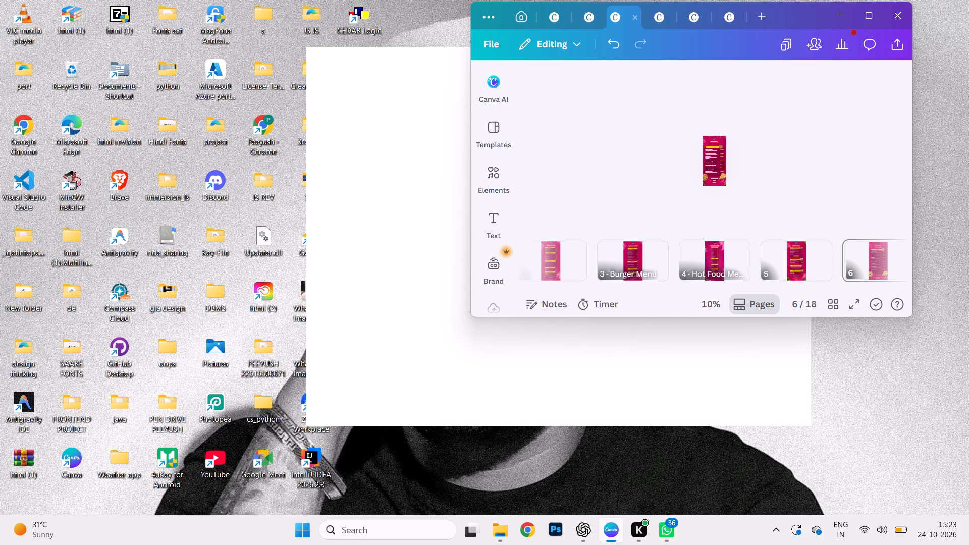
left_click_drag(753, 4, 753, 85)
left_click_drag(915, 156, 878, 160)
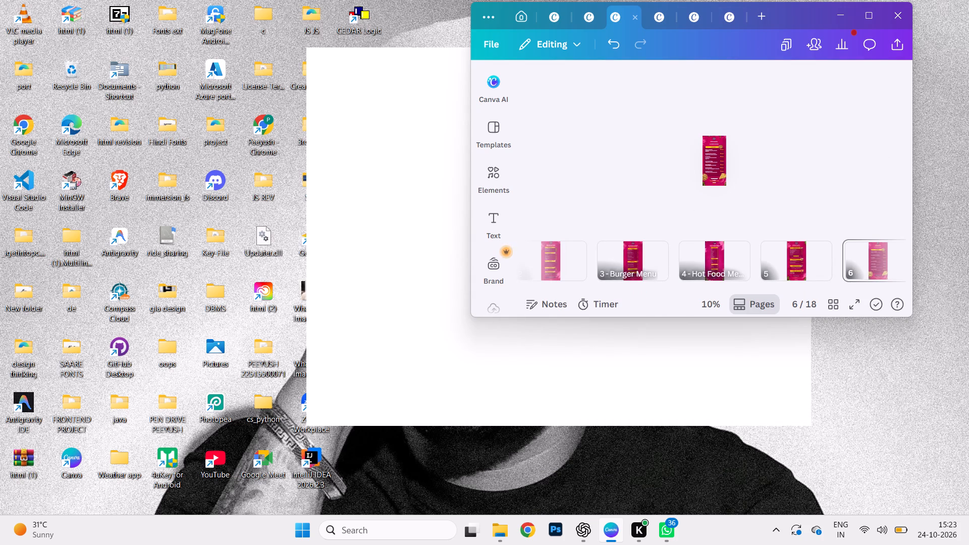